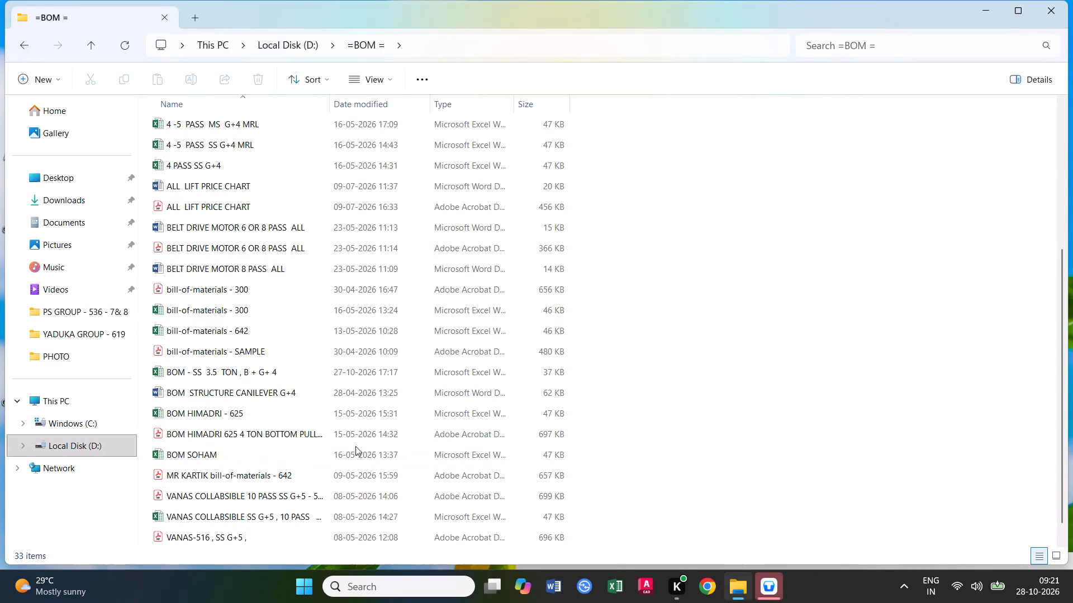
# Look through the =BOM = folder and its subfolders PS ALL, =2.5 TON ACO =, belt drive and =15 PASS =.
pyautogui.scroll(-6, 355, 443)
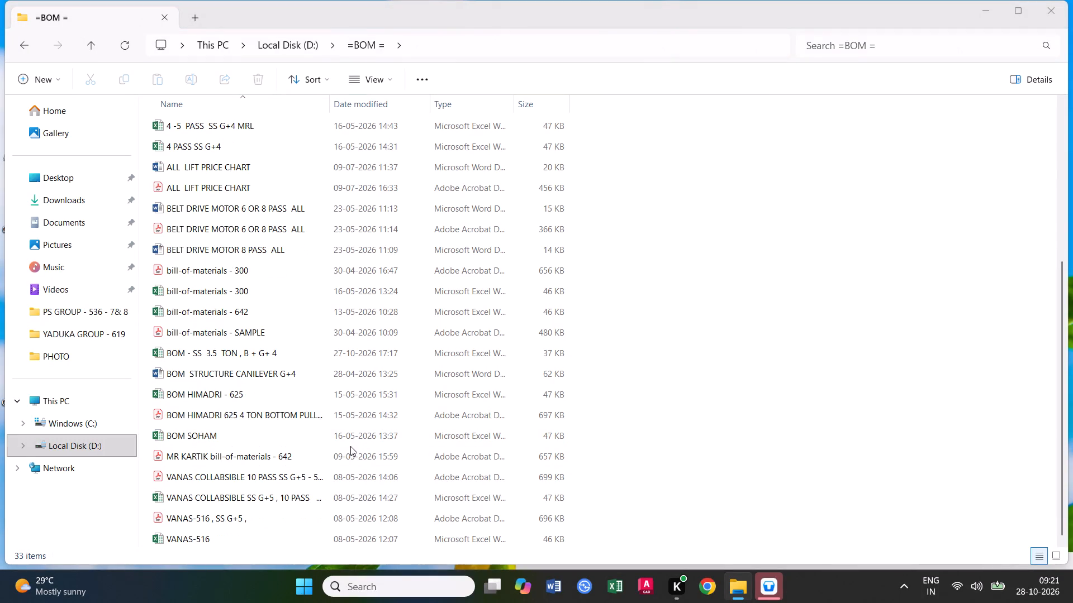
pyautogui.scroll(3, 322, 468)
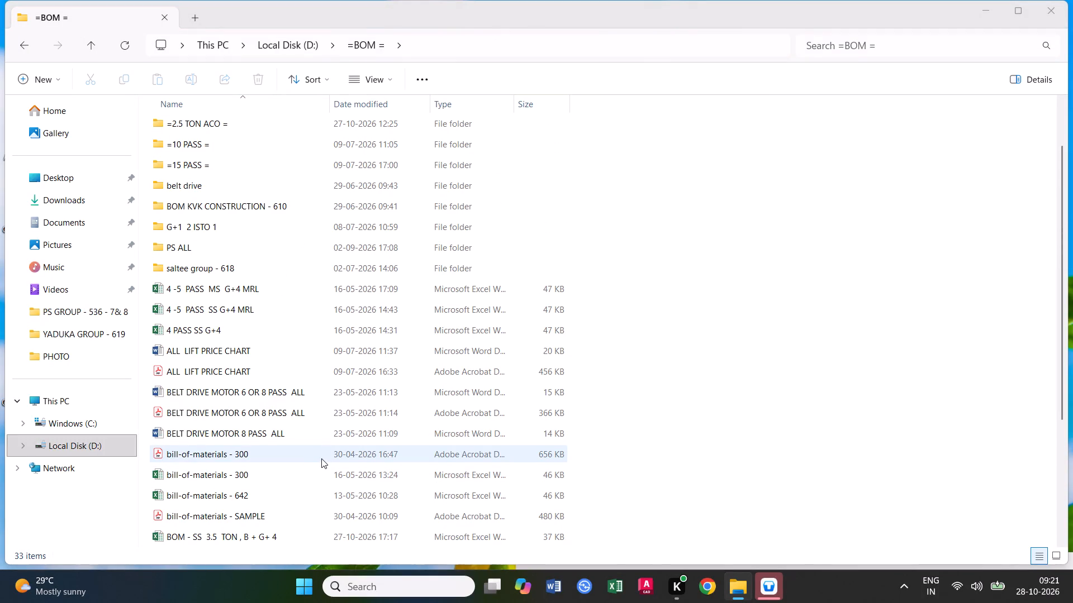
pyautogui.click(179, 258)
pyautogui.doubleClick(187, 246)
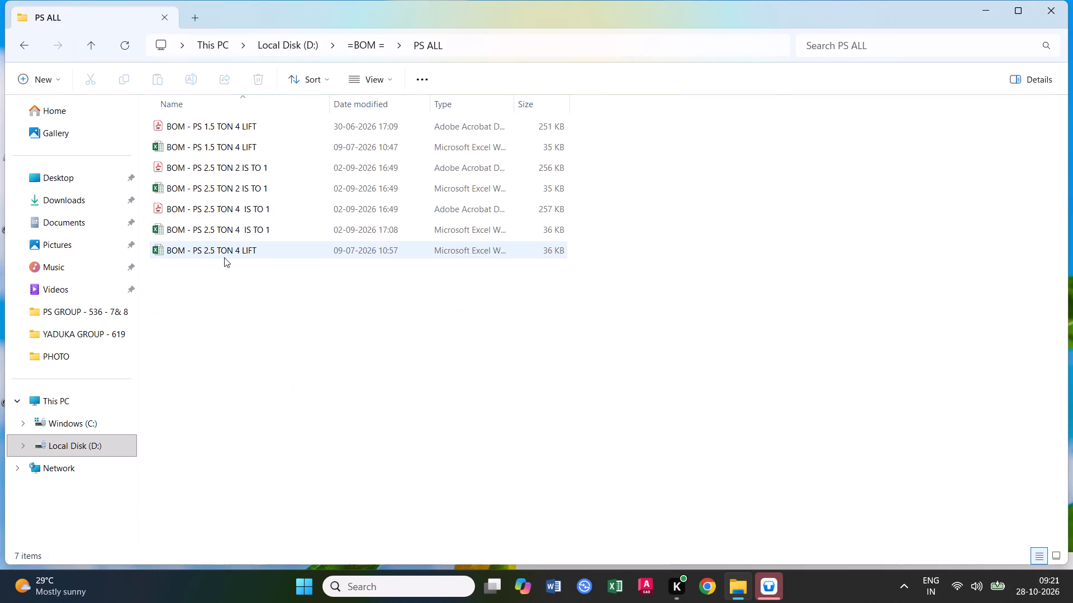
pyautogui.click(91, 47)
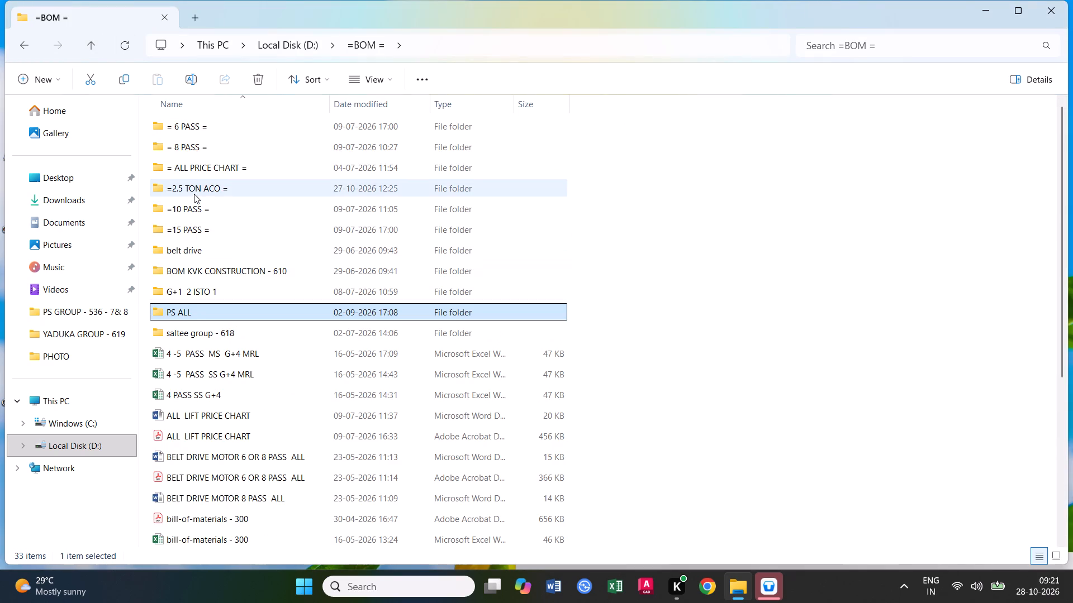
pyautogui.scroll(3, 197, 166)
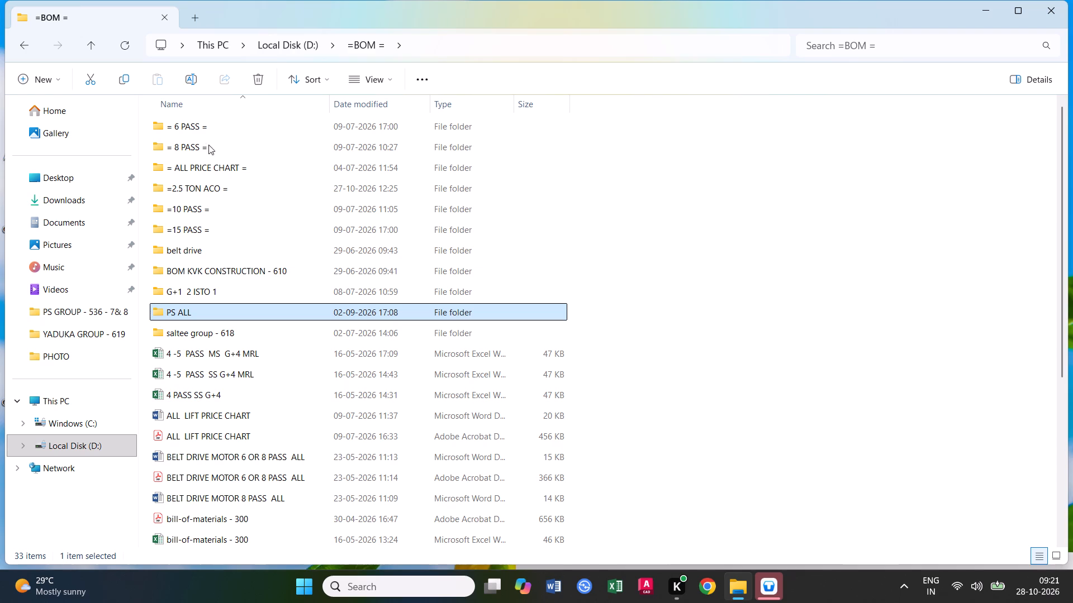
pyautogui.doubleClick(207, 186)
pyautogui.click(92, 41)
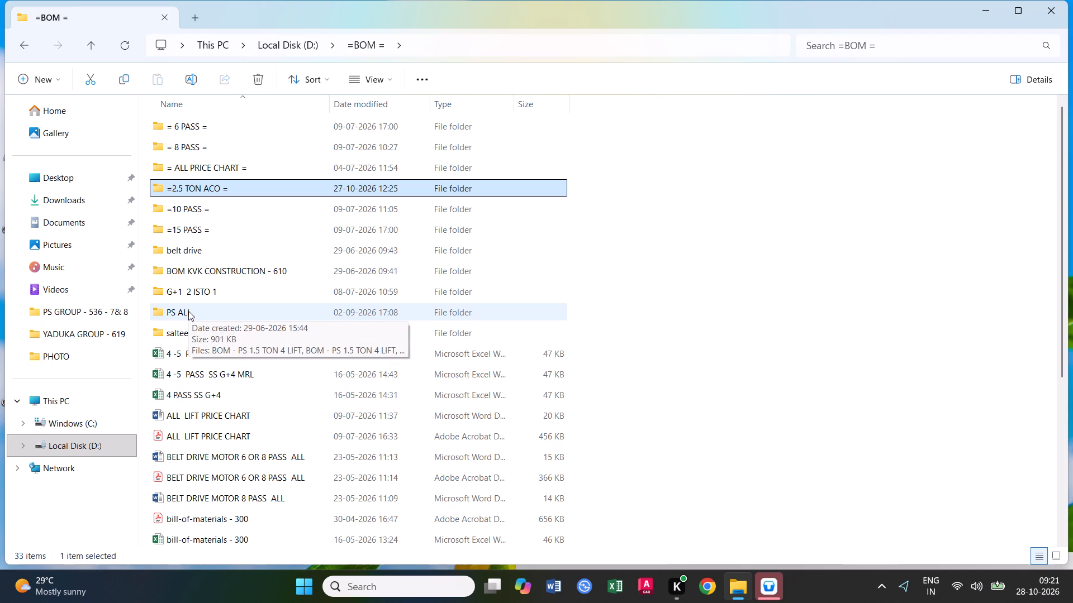
pyautogui.doubleClick(184, 247)
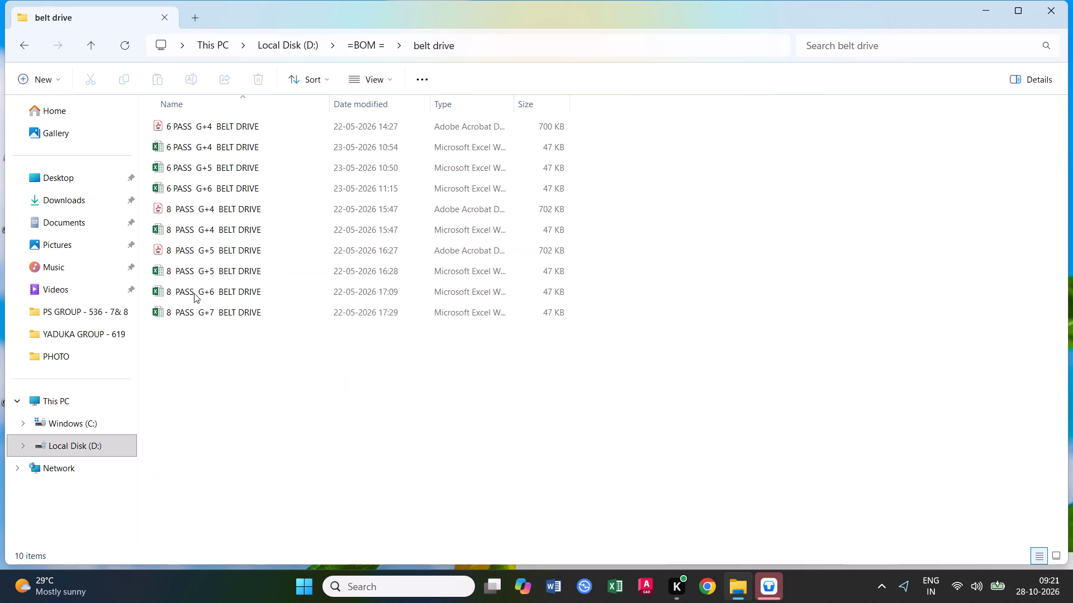
pyautogui.click(91, 41)
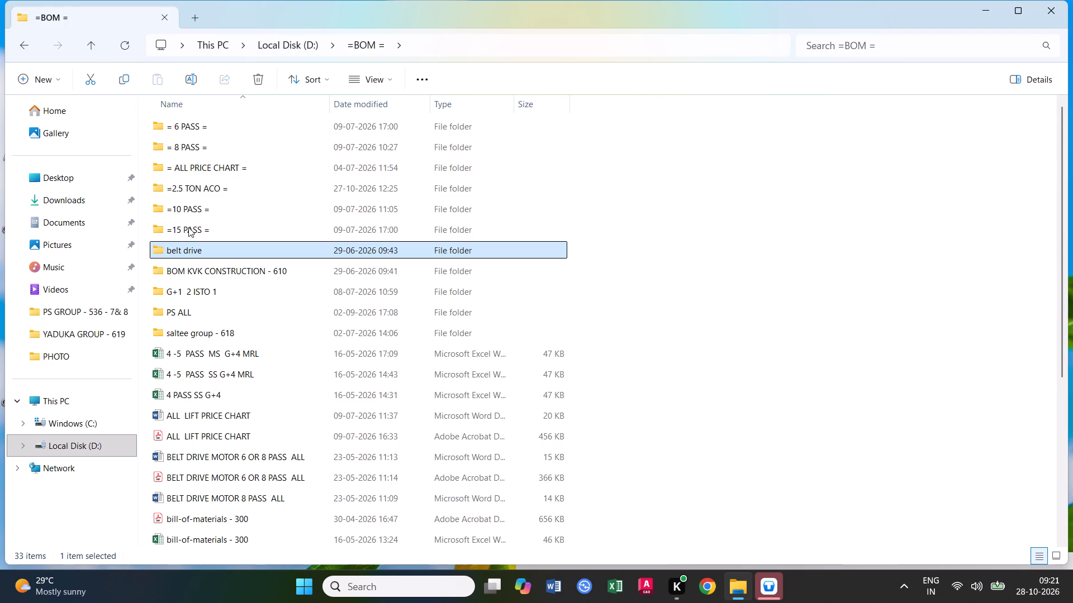
pyautogui.doubleClick(188, 227)
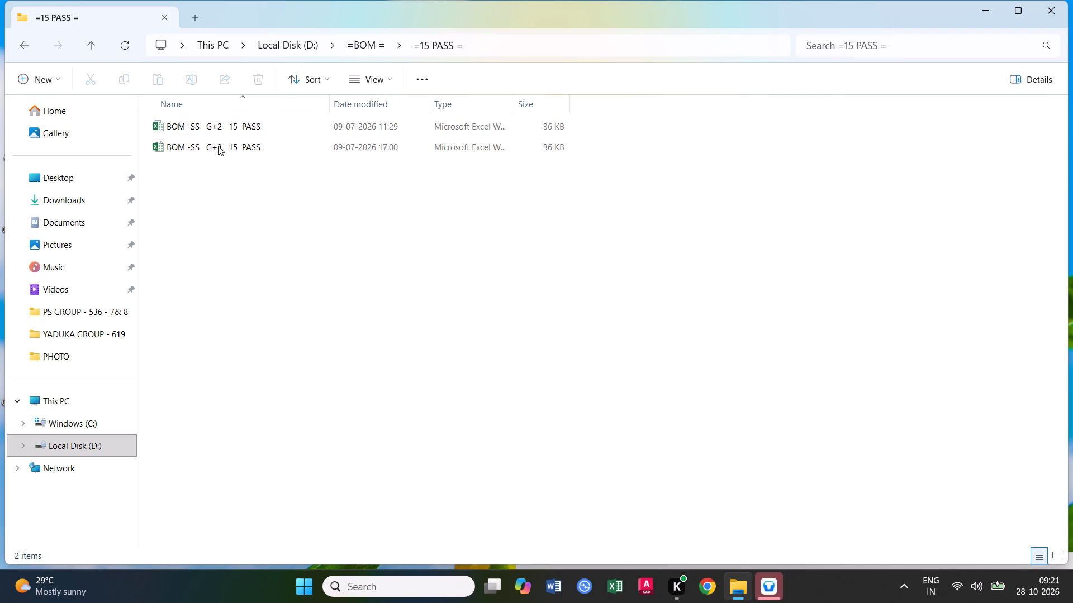
pyautogui.click(100, 47)
# Move the Excel workbook "BOM - SS 3.5 TON , B + G+ 4" from the =BOM = folder into its PS ALL subfolder.
pyautogui.scroll(-3, 226, 327)
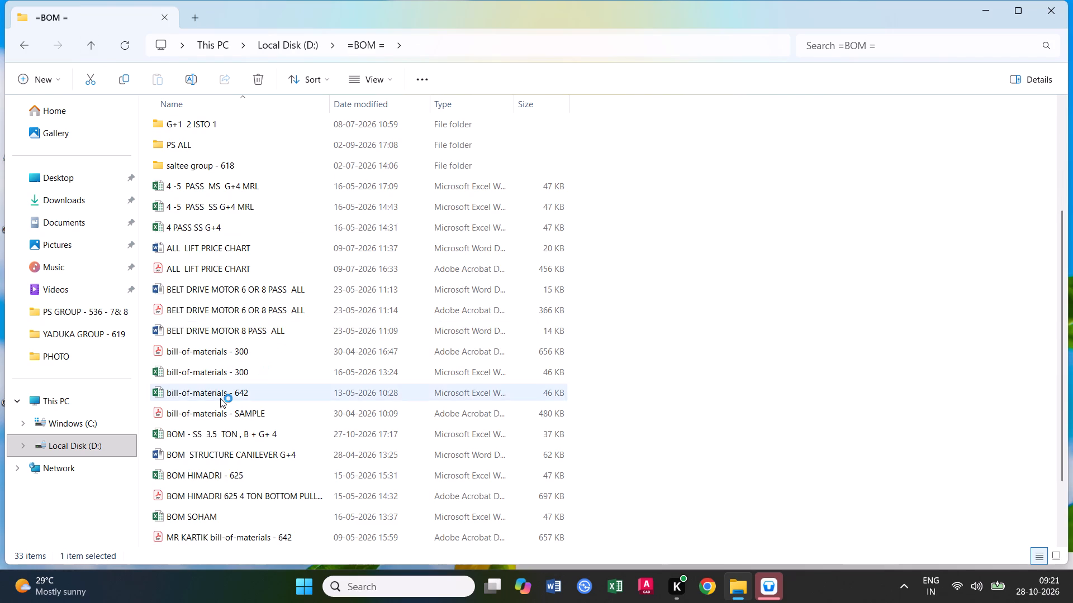
pyautogui.click(236, 432)
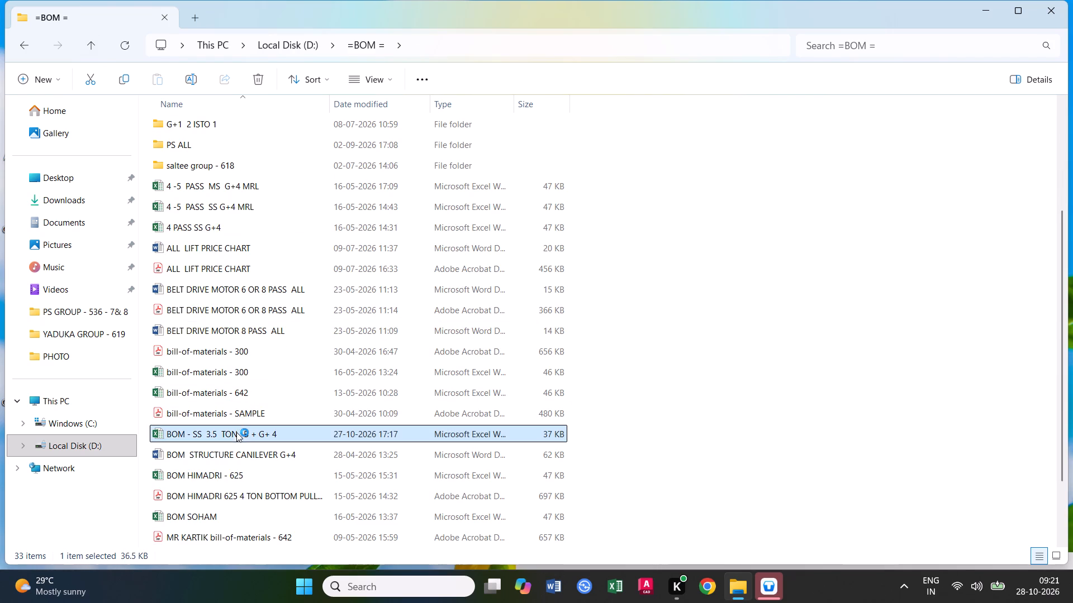
pyautogui.click(239, 452)
pyautogui.click(240, 433)
pyautogui.hotkey('ctrl', 'x')
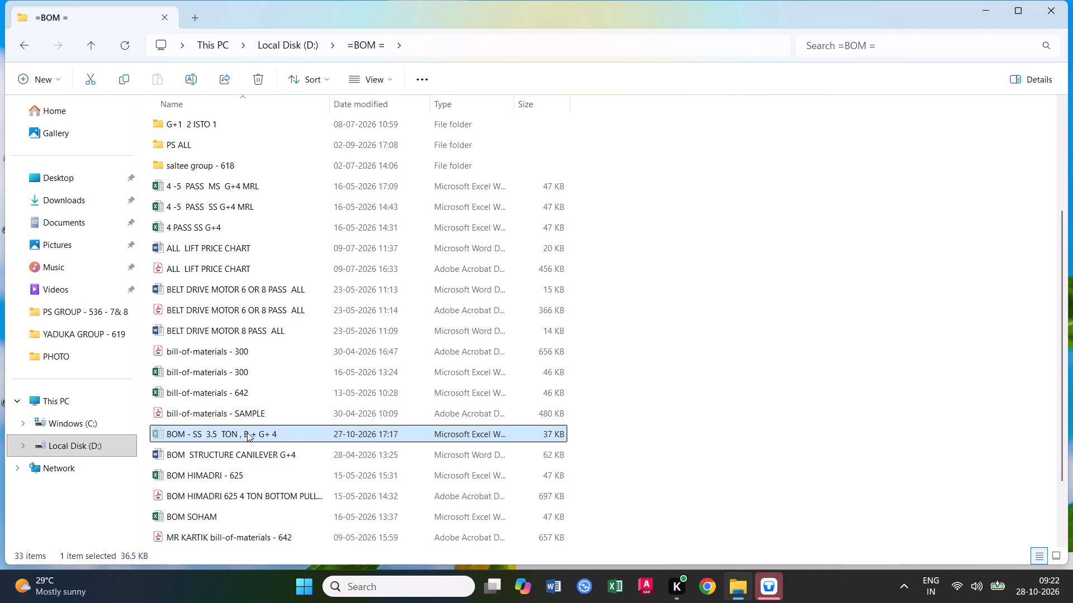
pyautogui.scroll(4, 247, 432)
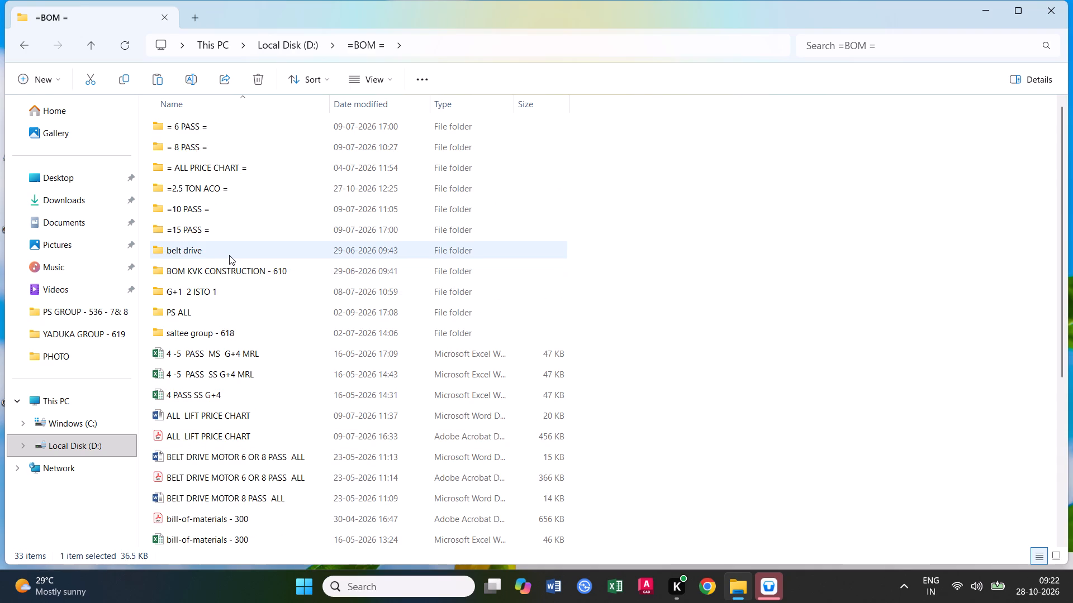
pyautogui.doubleClick(194, 314)
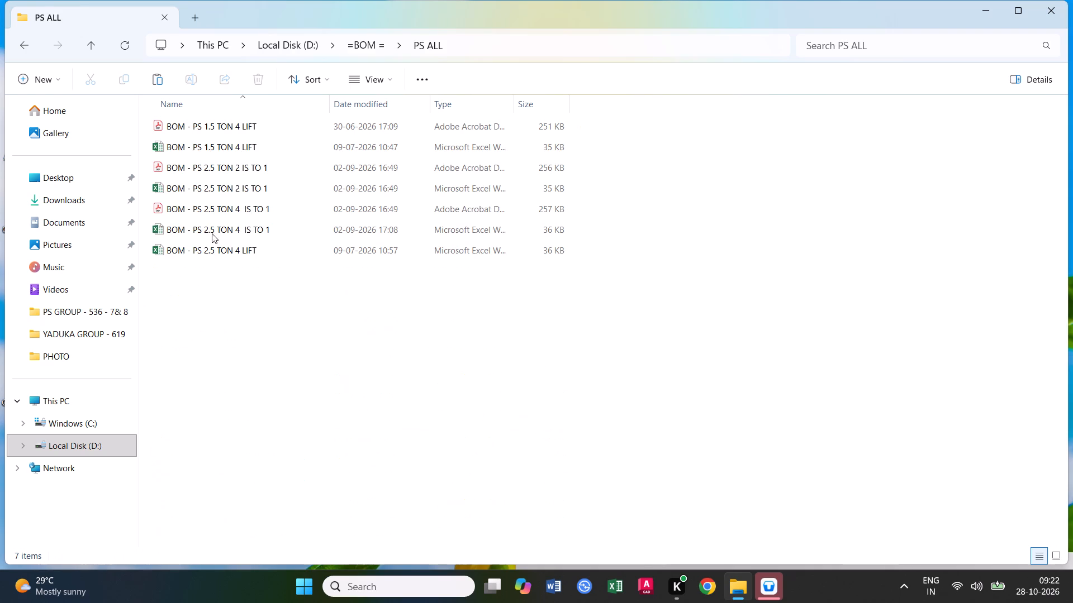
pyautogui.hotkey('ctrl', 'v')
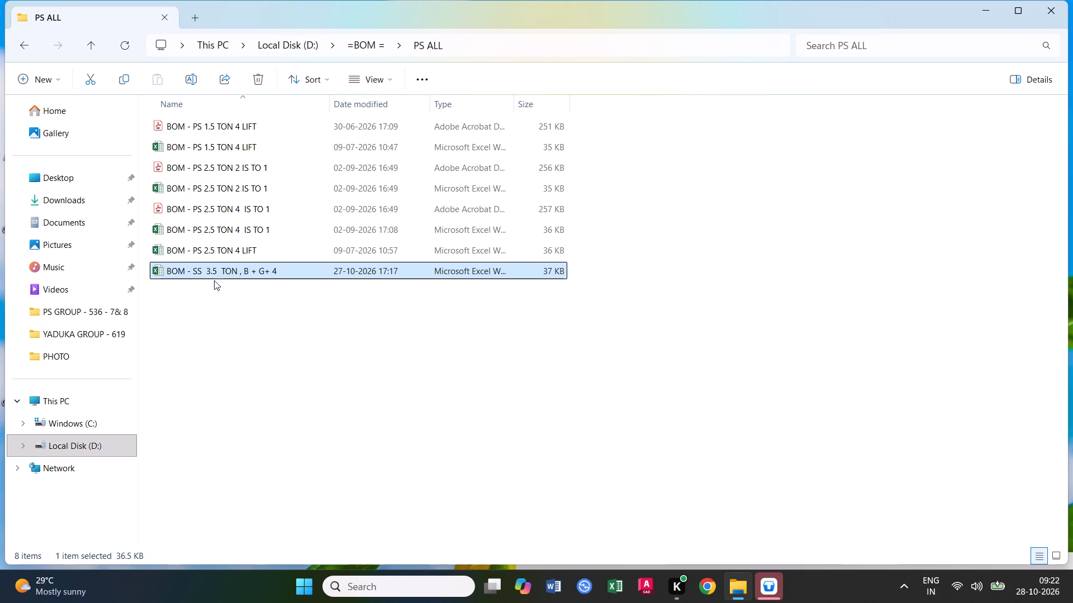
# Open the workbook "BOM - SS 3.5 TON , B + G+ 4" from the PS ALL folder in Excel.
pyautogui.click(243, 321)
pyautogui.doubleClick(228, 272)
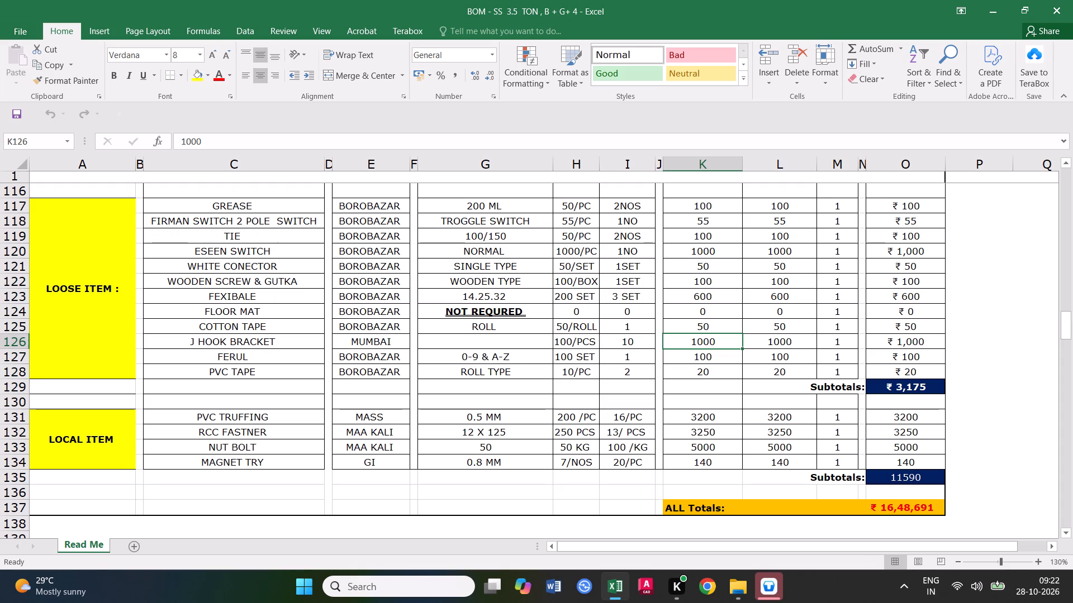
# Examine the bill of materials from the local items up to the MS sheet section, checking the MS channel and angle quantities.
pyautogui.click(657, 447)
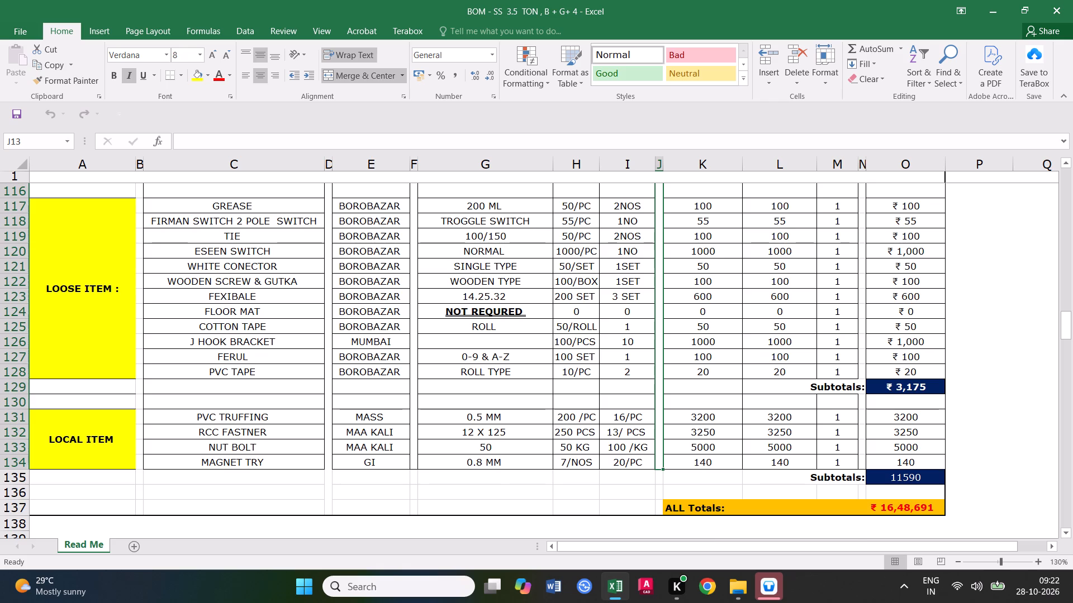
pyautogui.scroll(10, 543, 360)
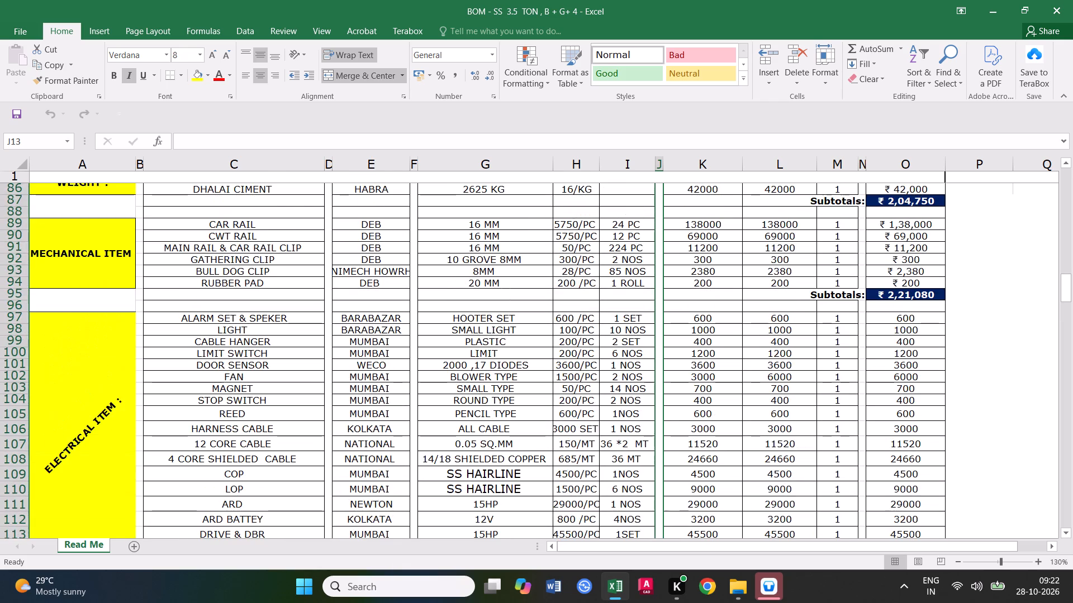
pyautogui.scroll(4, 540, 336)
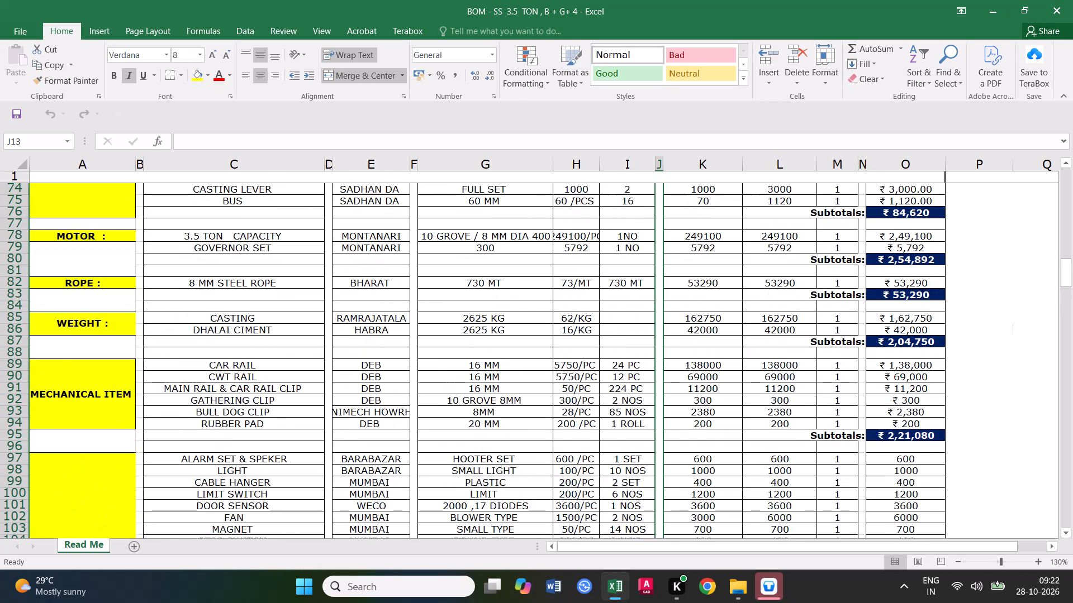
pyautogui.scroll(11, 547, 337)
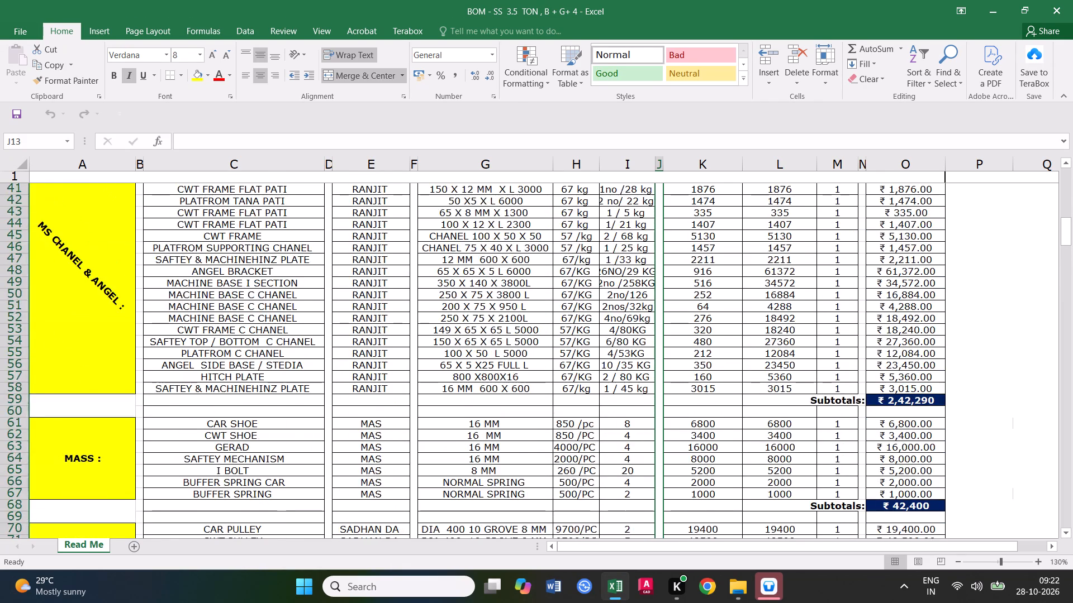
pyautogui.scroll(10, 570, 324)
pyautogui.scroll(-8, 570, 324)
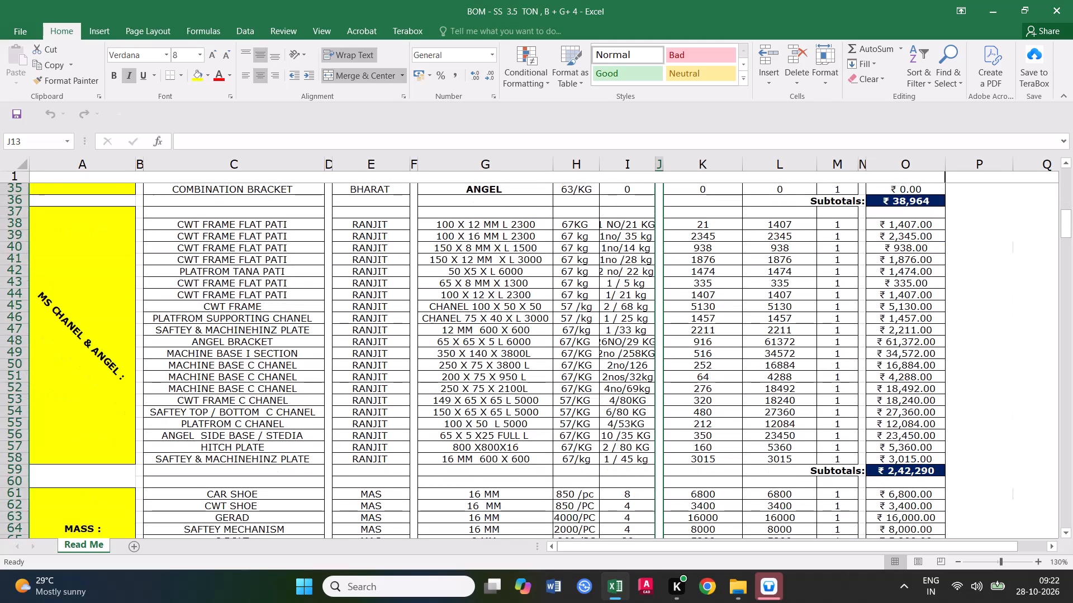
pyautogui.scroll(1, 588, 314)
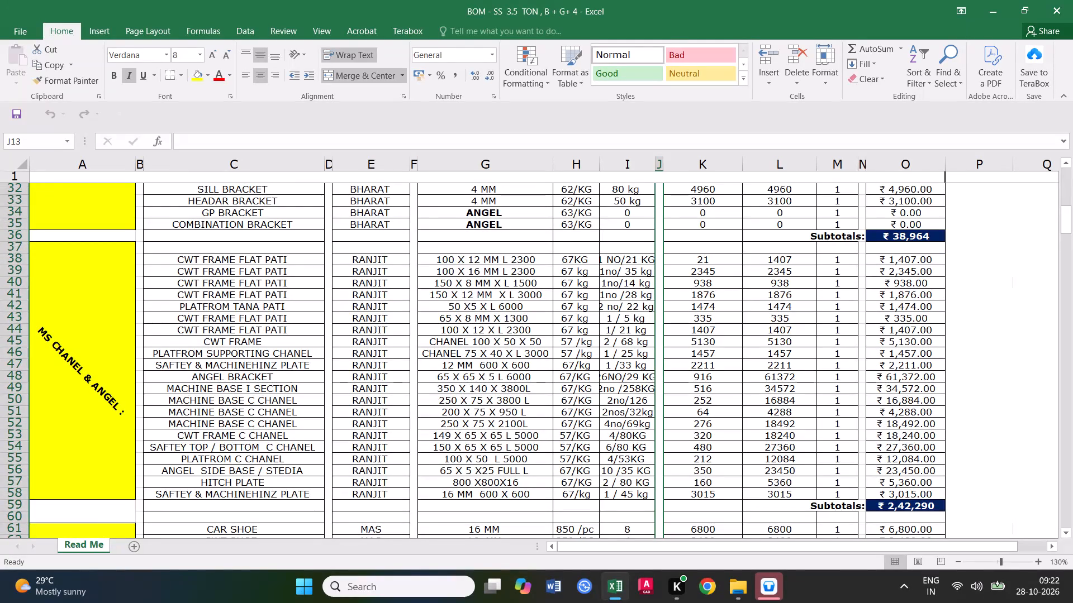
pyautogui.click(628, 260)
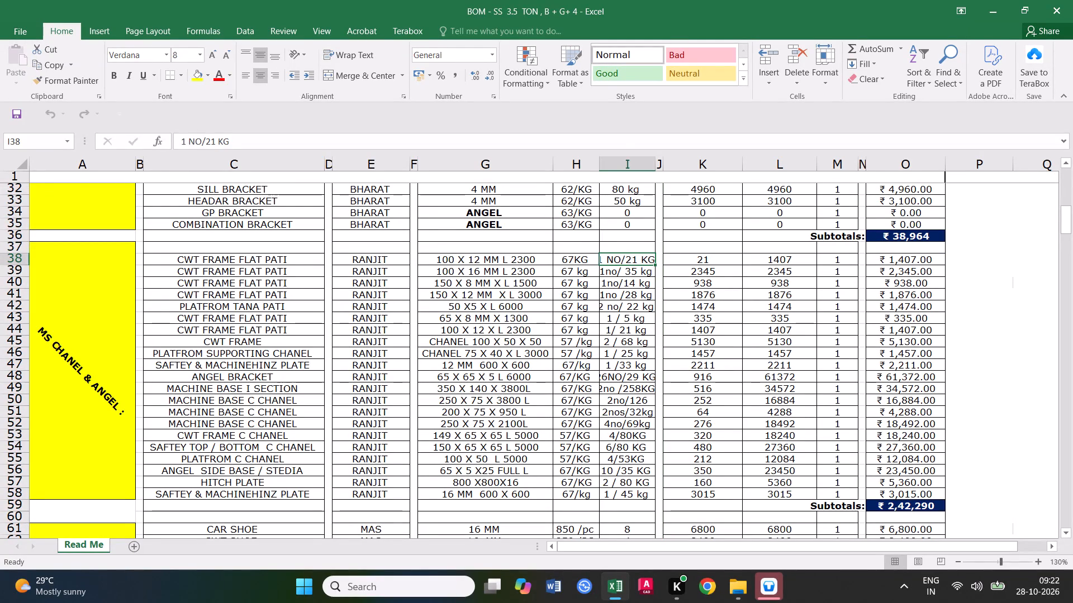
pyautogui.click(635, 299)
pyautogui.scroll(-1, 520, 353)
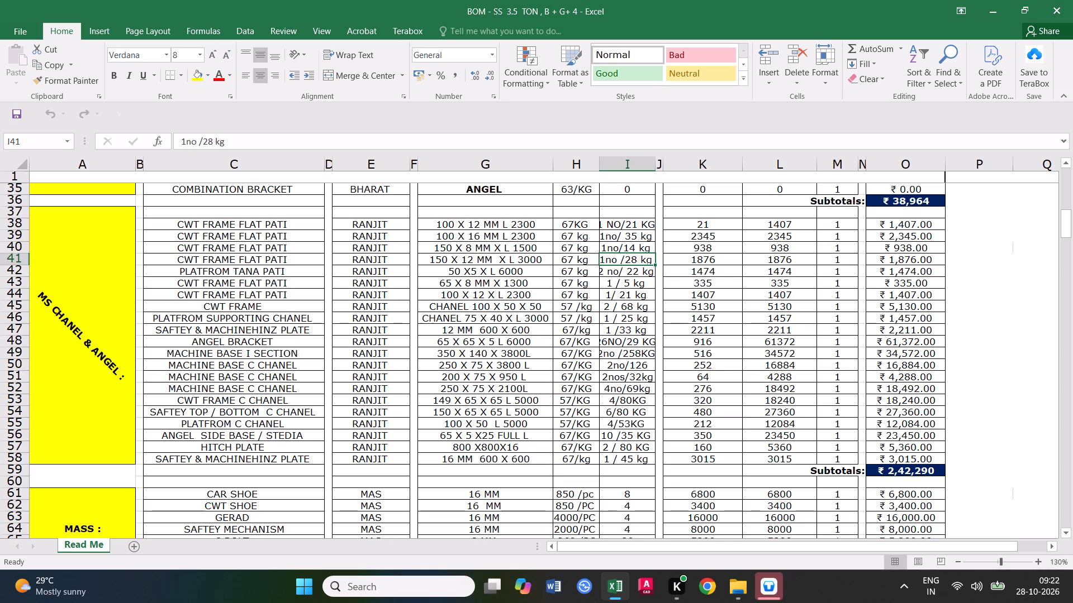
pyautogui.click(11, 351)
pyautogui.click(269, 389)
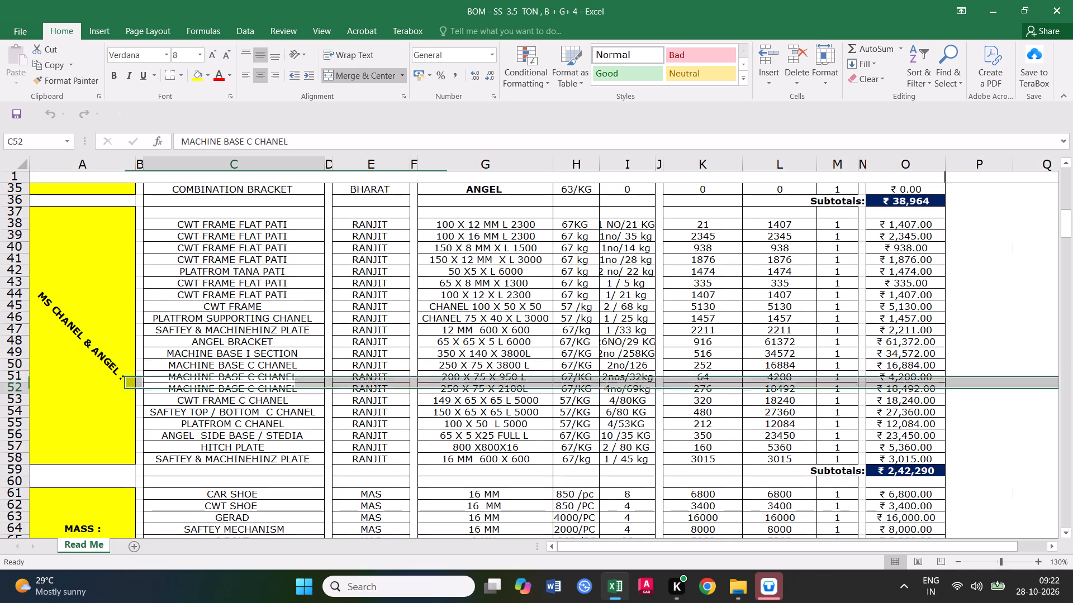
# Make the total price of the MACHINE BASE I SECTION row bold in cell O49.
pyautogui.click(905, 353)
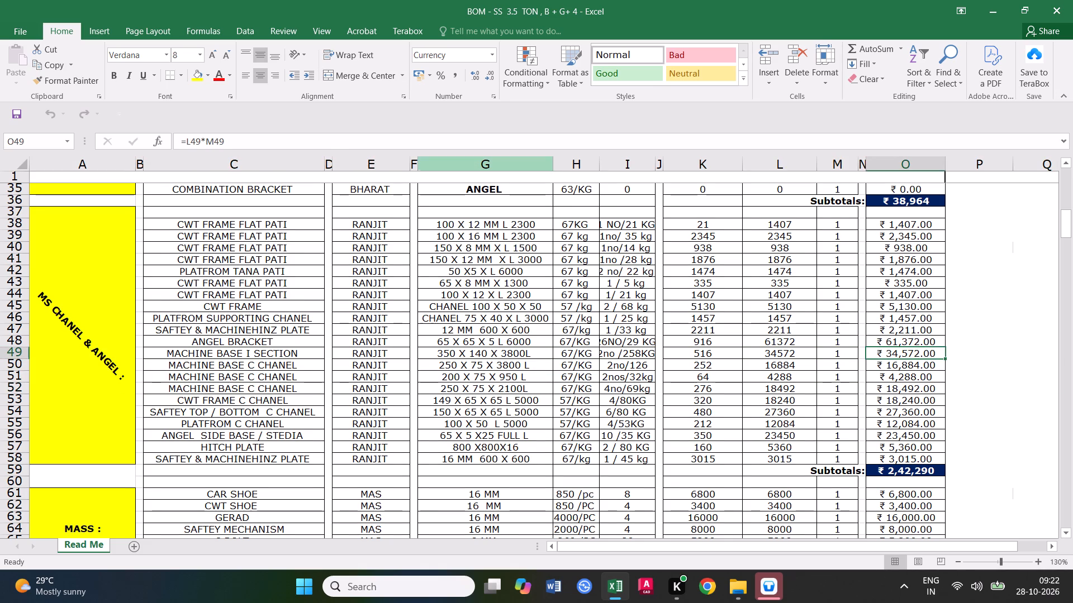
pyautogui.click(115, 76)
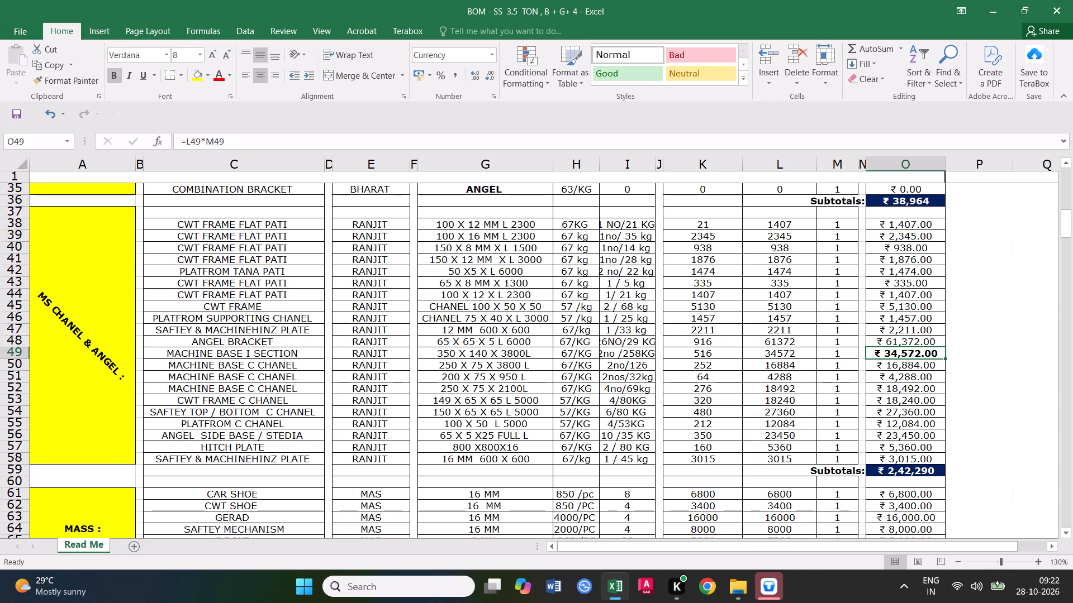
# Review the bill of materials from the SS sheet and header sections through to the pulley, motor, rope, weight and mechanical items.
pyautogui.click(691, 370)
pyautogui.click(765, 377)
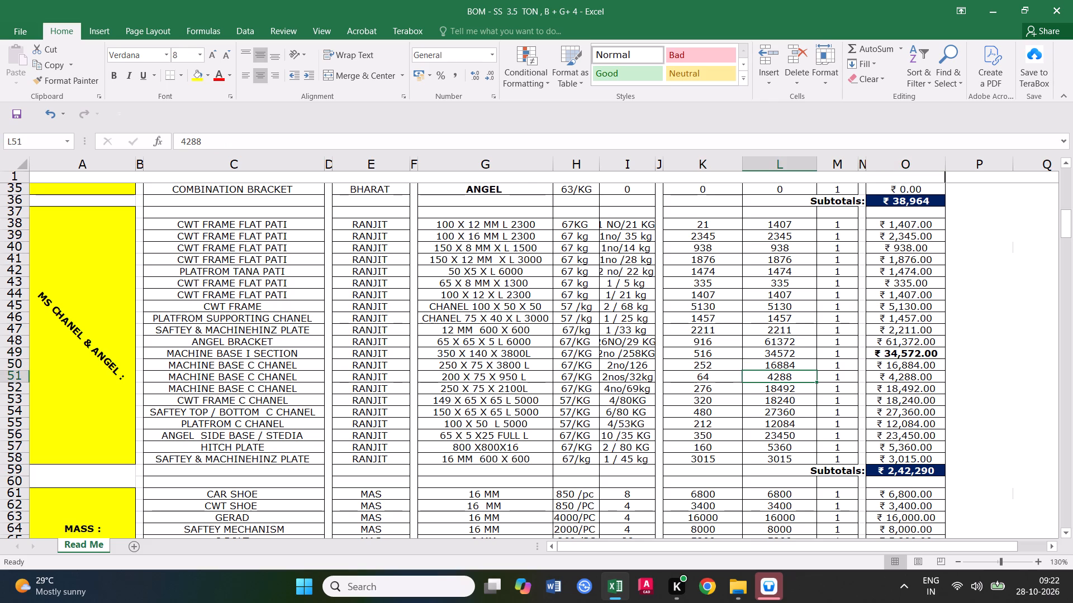
pyautogui.scroll(1, 839, 370)
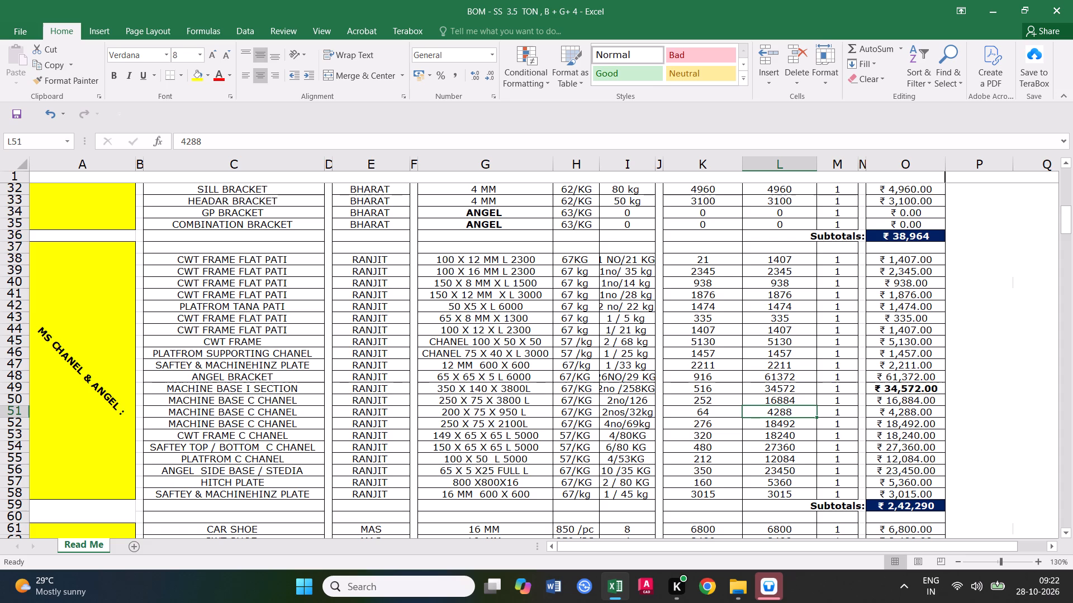
pyautogui.scroll(4, 842, 430)
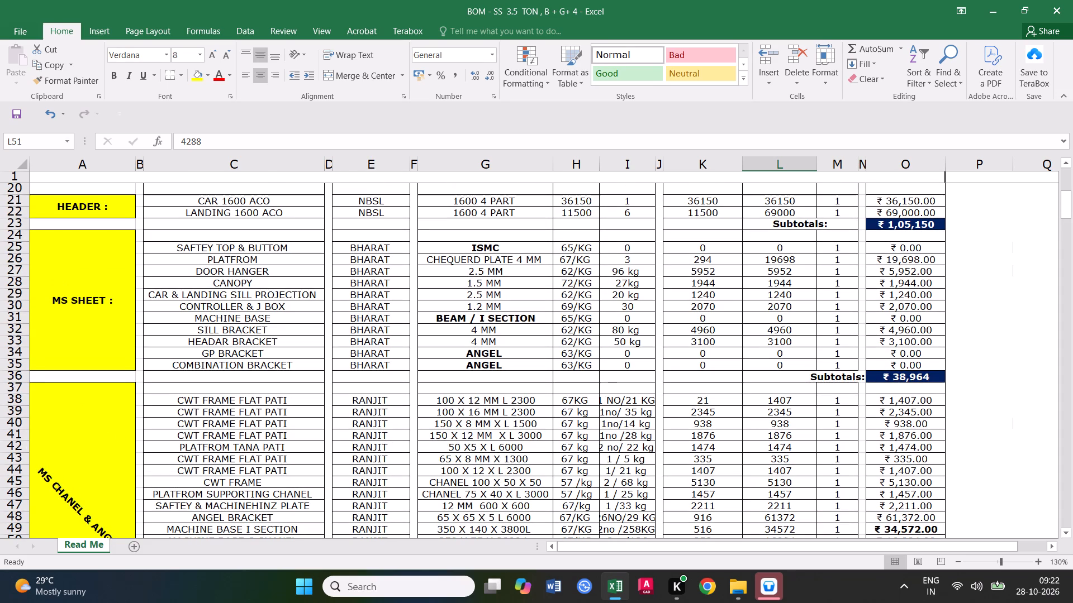
pyautogui.scroll(2, 637, 362)
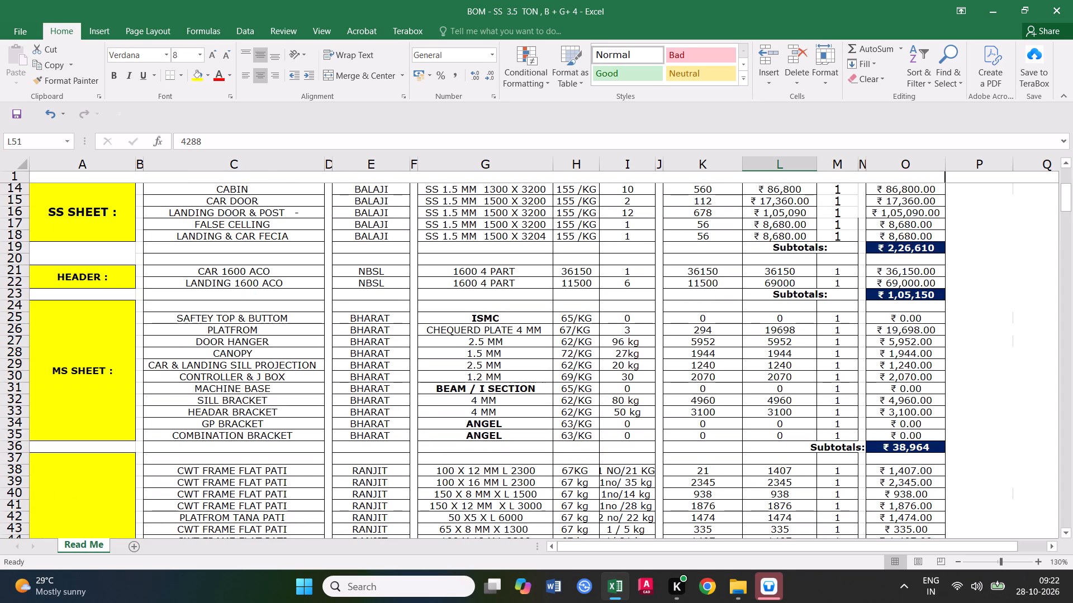
pyautogui.scroll(1, 689, 367)
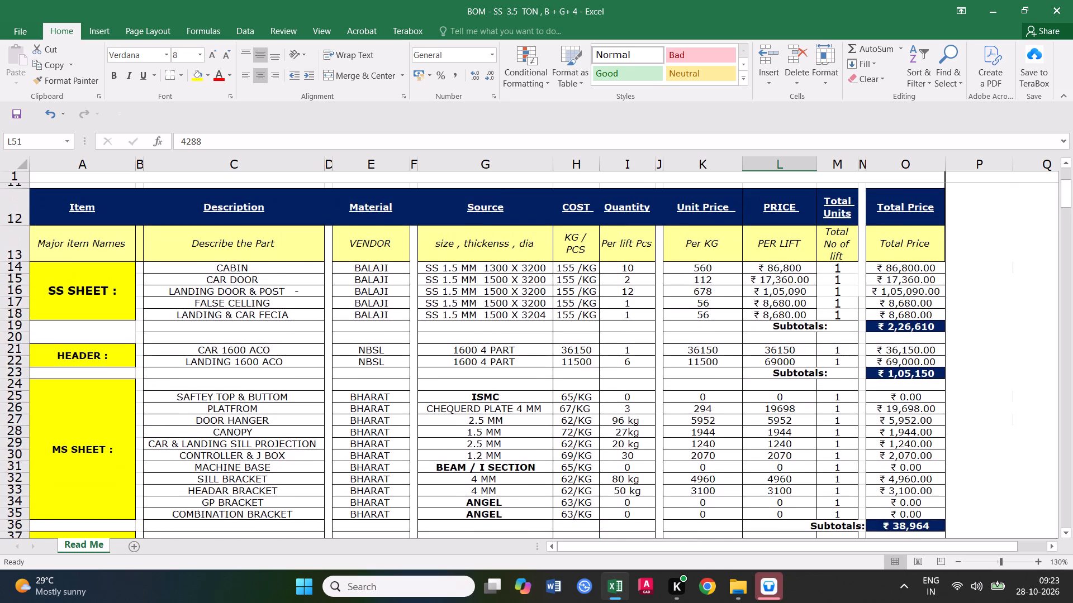
pyautogui.scroll(-16, 689, 367)
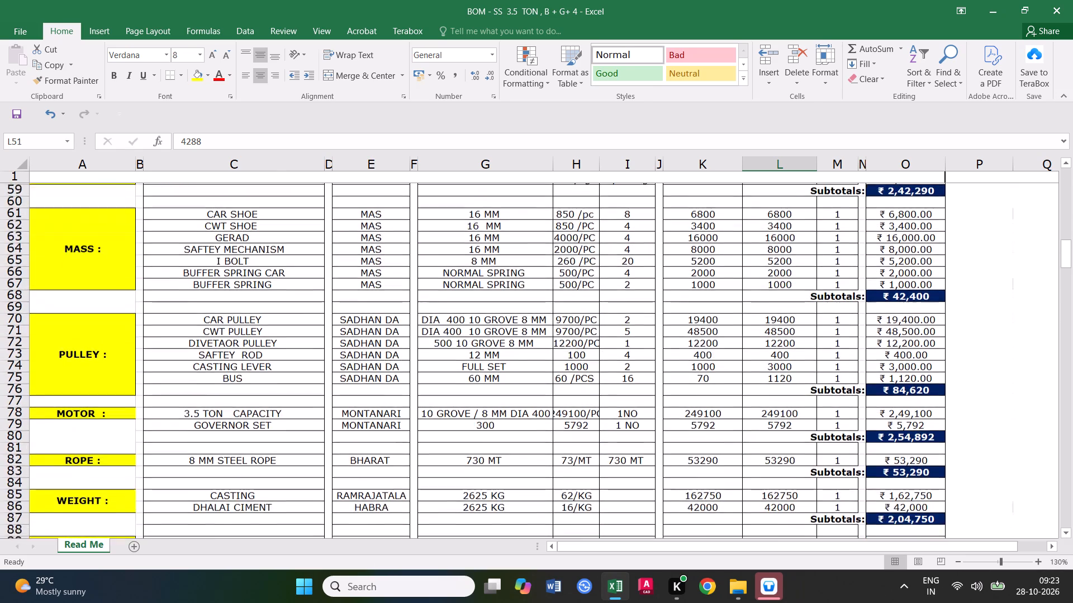
pyautogui.scroll(-3, 689, 367)
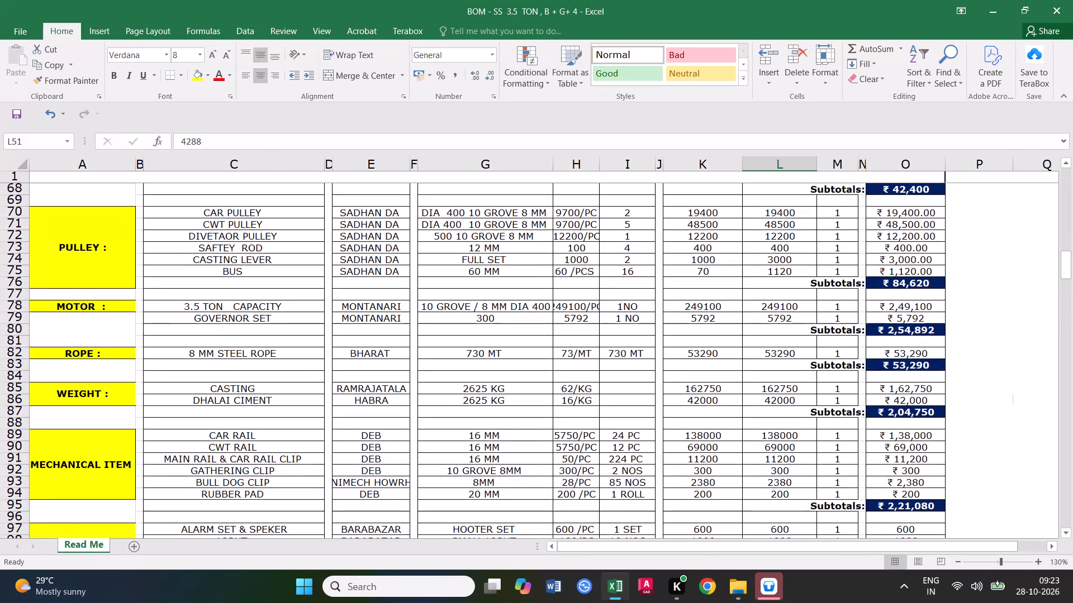
# Reduce the font size of the 3.5 TON CAPACITY motor's source text in cell G78 to 7.
pyautogui.click(505, 306)
pyautogui.click(583, 307)
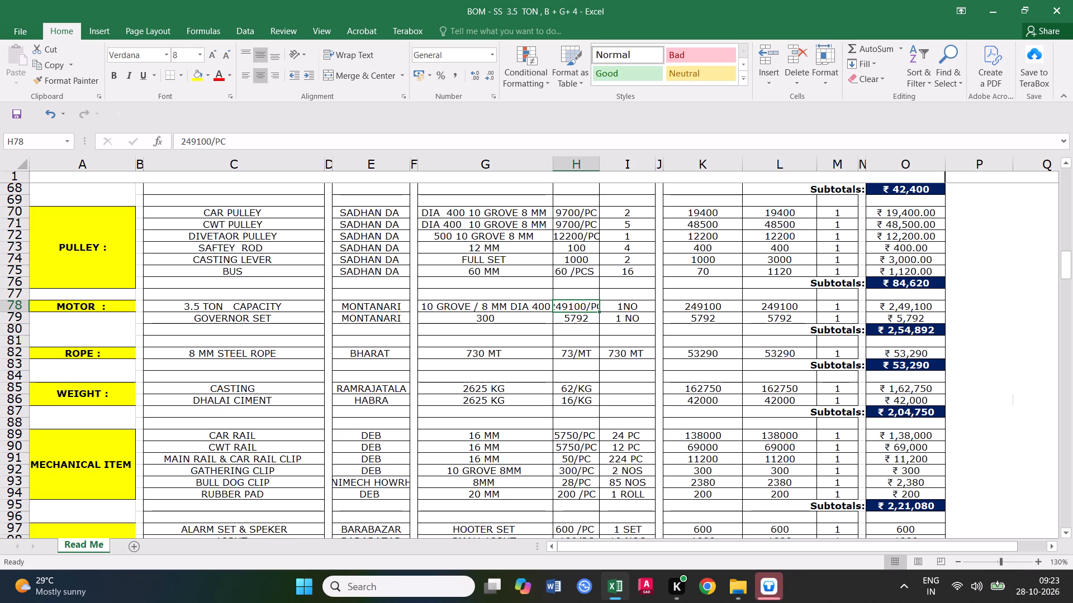
pyautogui.click(529, 306)
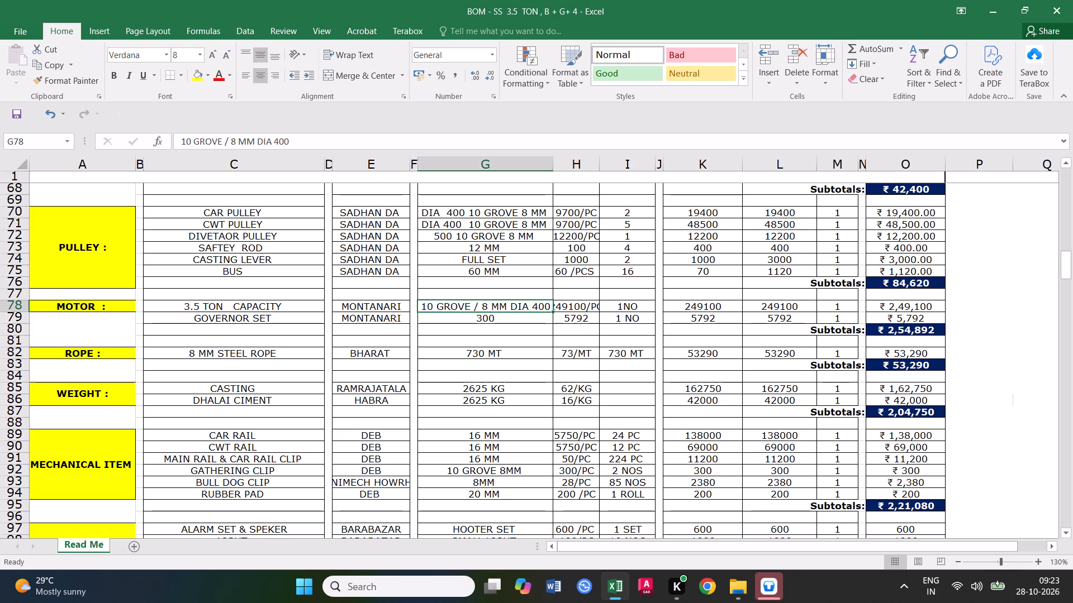
pyautogui.click(223, 58)
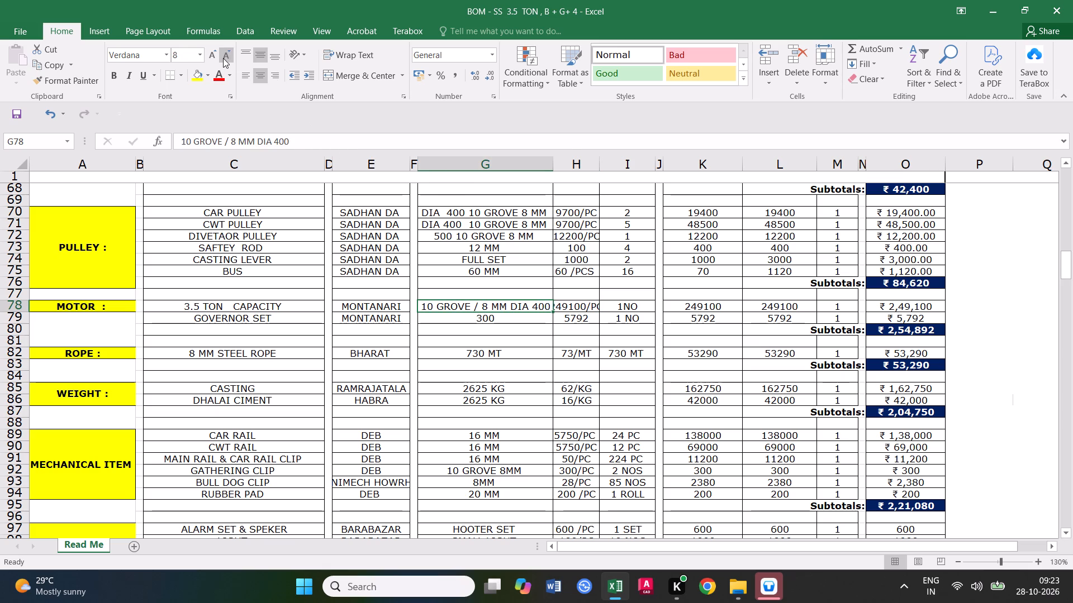
pyautogui.click(223, 58)
pyautogui.click(511, 322)
pyautogui.click(518, 308)
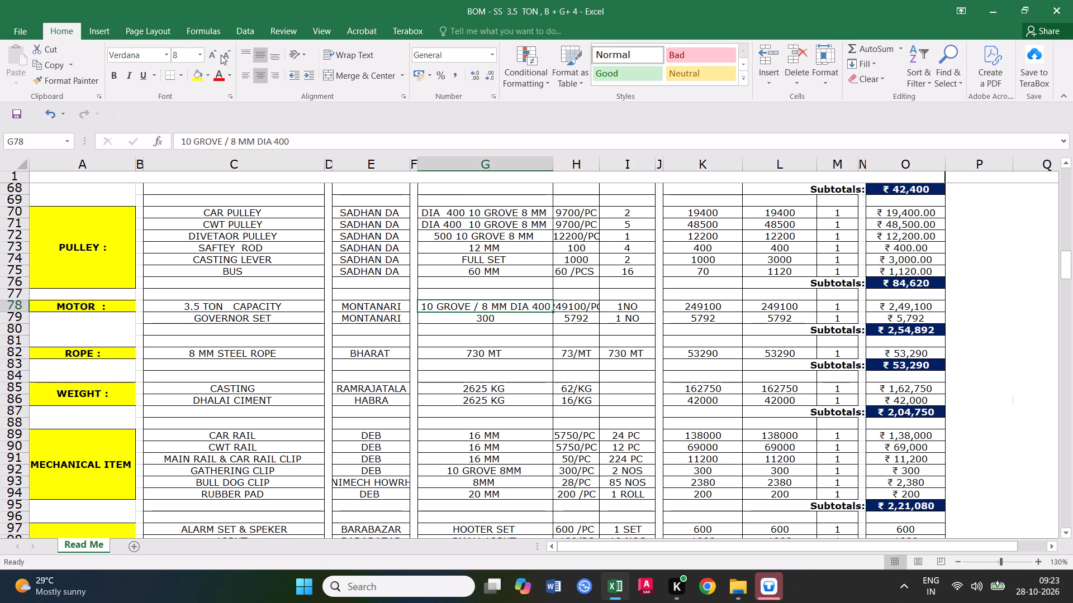
pyautogui.click(229, 56)
pyautogui.click(229, 56)
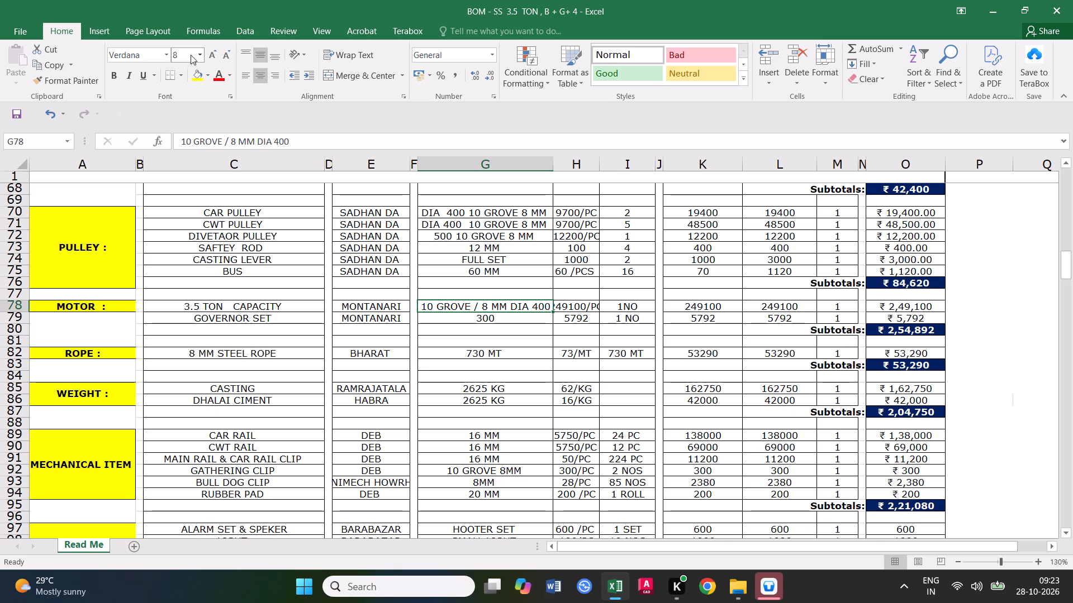
pyautogui.click(191, 55)
pyautogui.press('7')
pyautogui.press('Return')
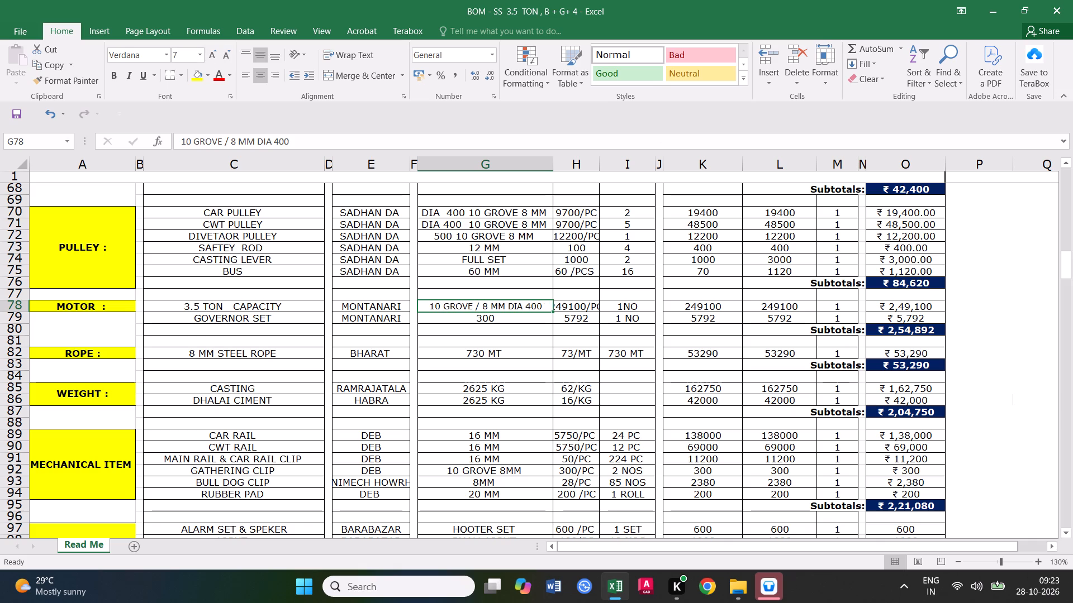
pyautogui.click(523, 347)
pyautogui.click(519, 307)
# Set the font size of the 3.5 TON CAPACITY motor's cost in cell H78 to 7.
pyautogui.click(572, 309)
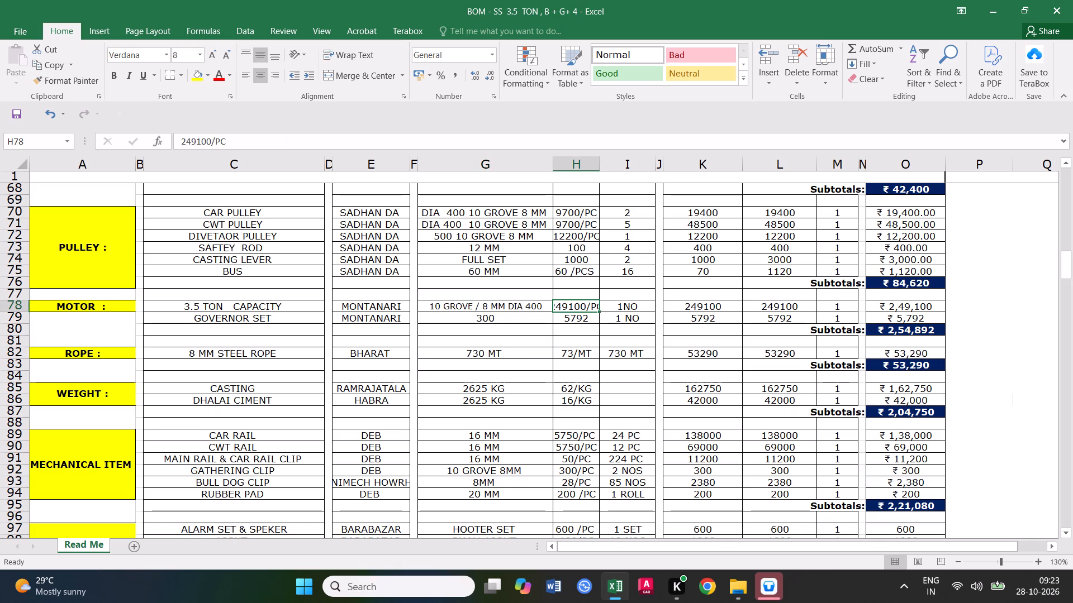
pyautogui.click(179, 53)
pyautogui.press('7')
pyautogui.press('Return')
pyautogui.click(580, 360)
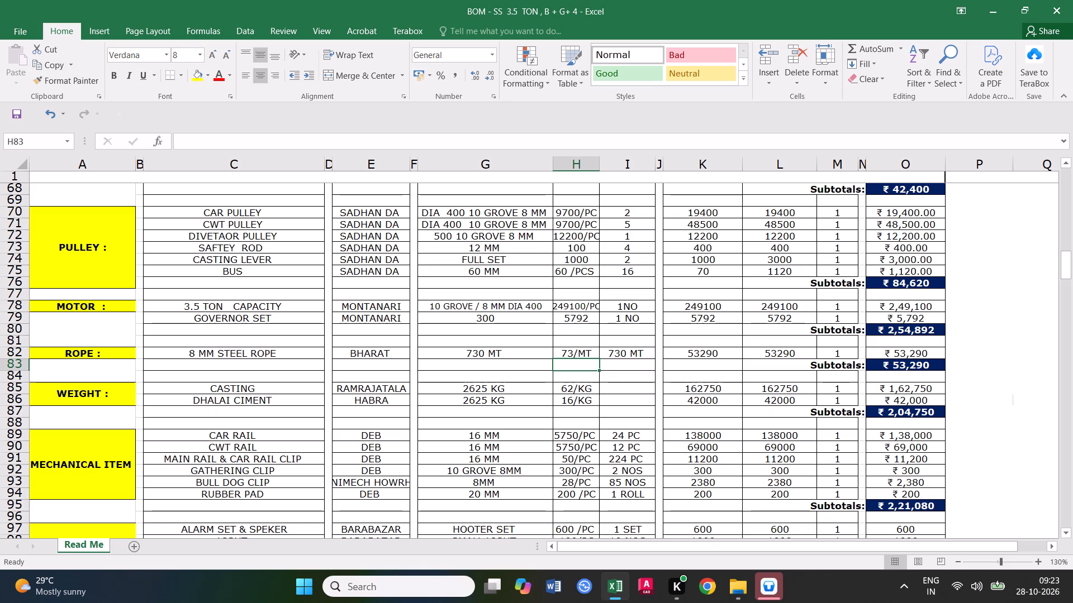
pyautogui.click(586, 306)
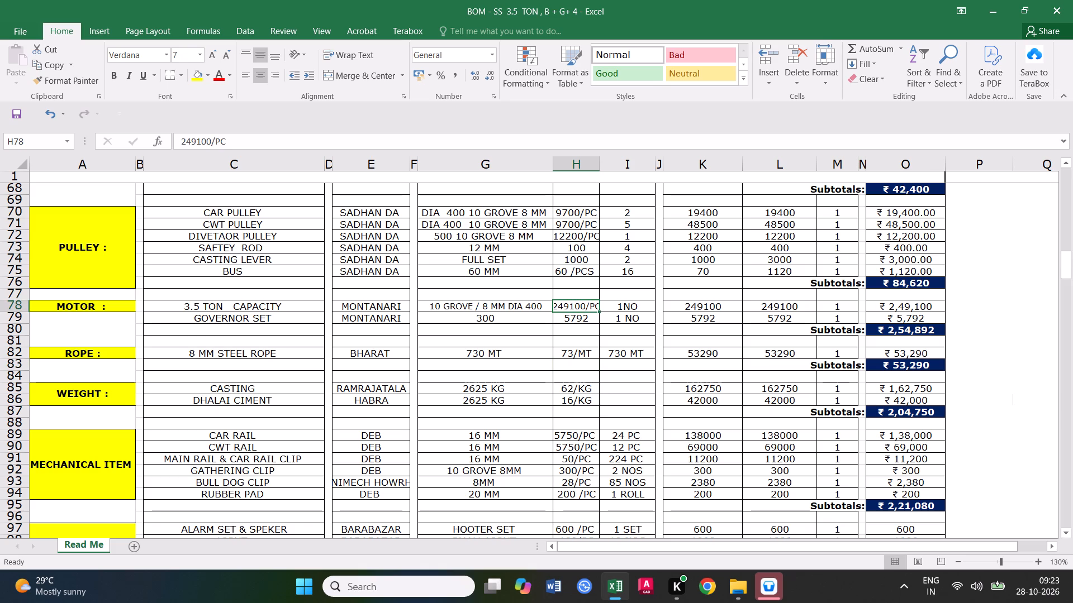
# Make the total price of the 3.5 TON CAPACITY motor bold in cell O78.
pyautogui.click(908, 305)
pyautogui.click(110, 73)
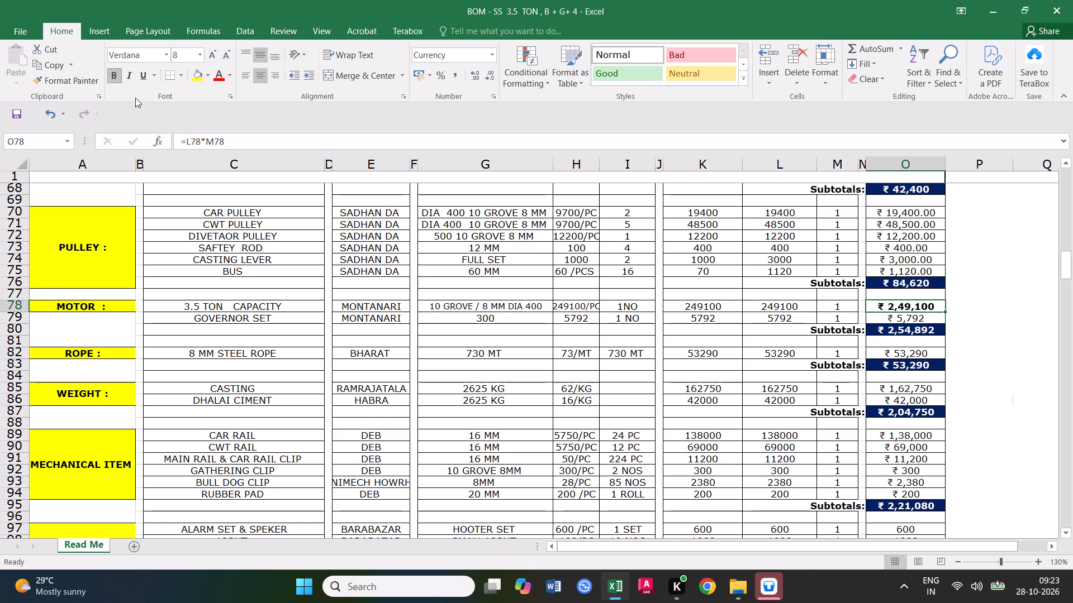
# Review the bill of materials from the rope, weight and mechanical items through the electrical and loose items to the local items.
pyautogui.click(732, 431)
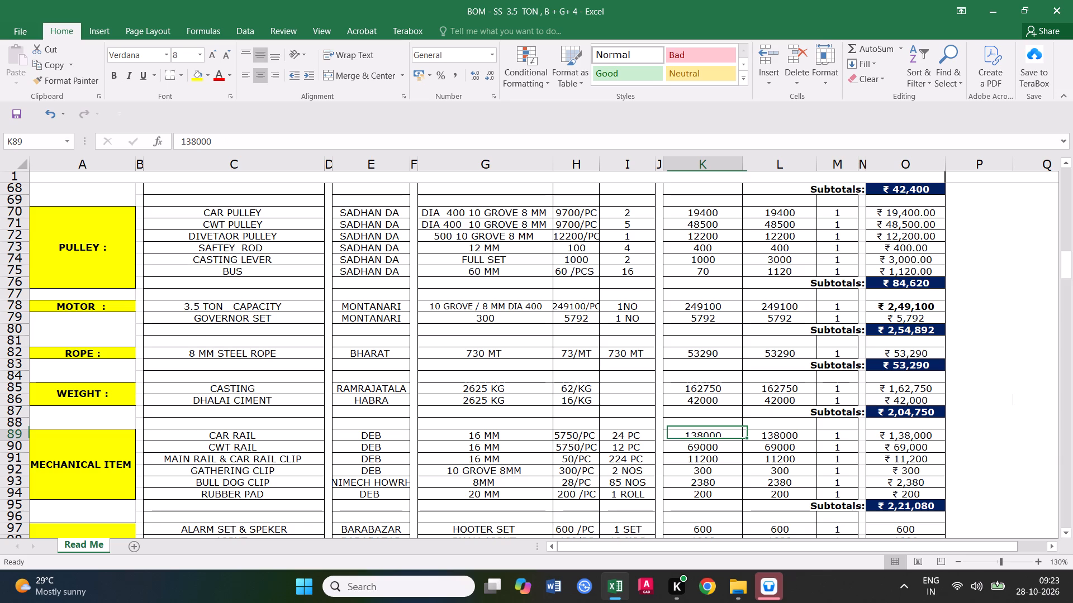
pyautogui.scroll(-1, 600, 391)
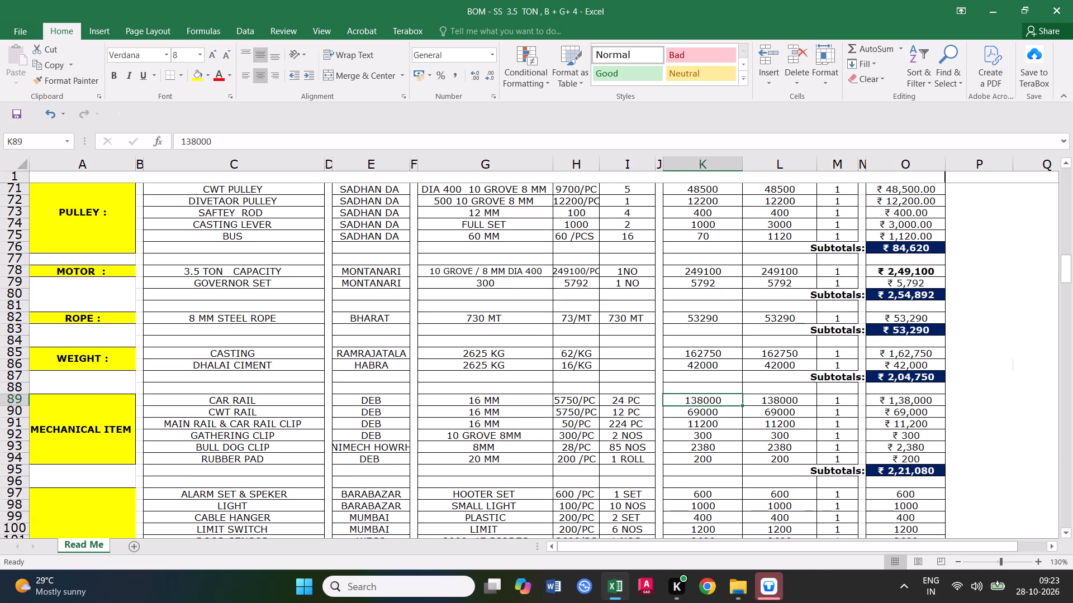
pyautogui.click(625, 317)
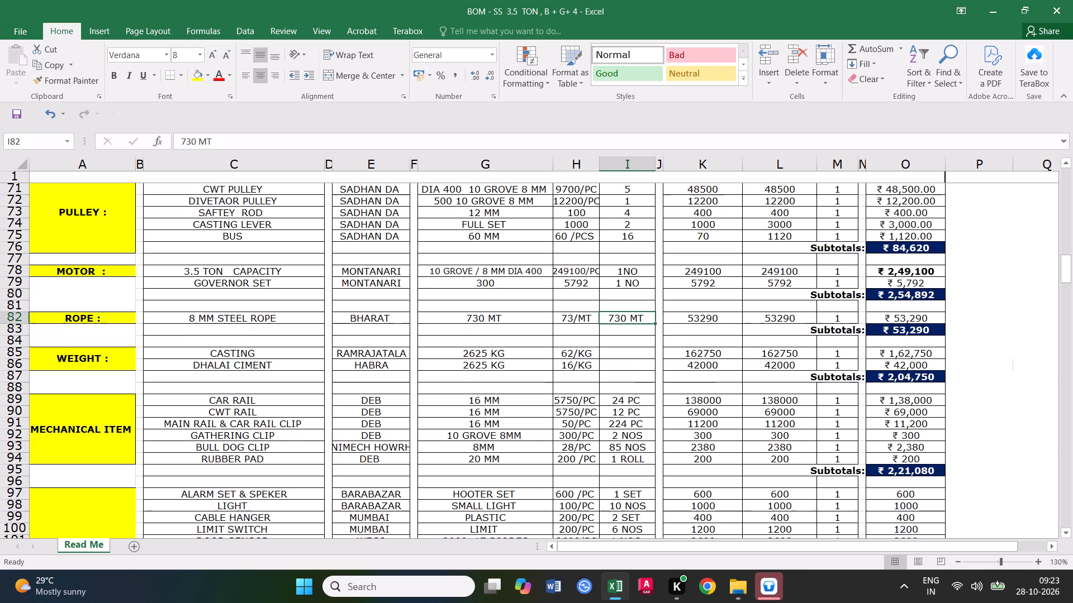
pyautogui.scroll(-1, 865, 367)
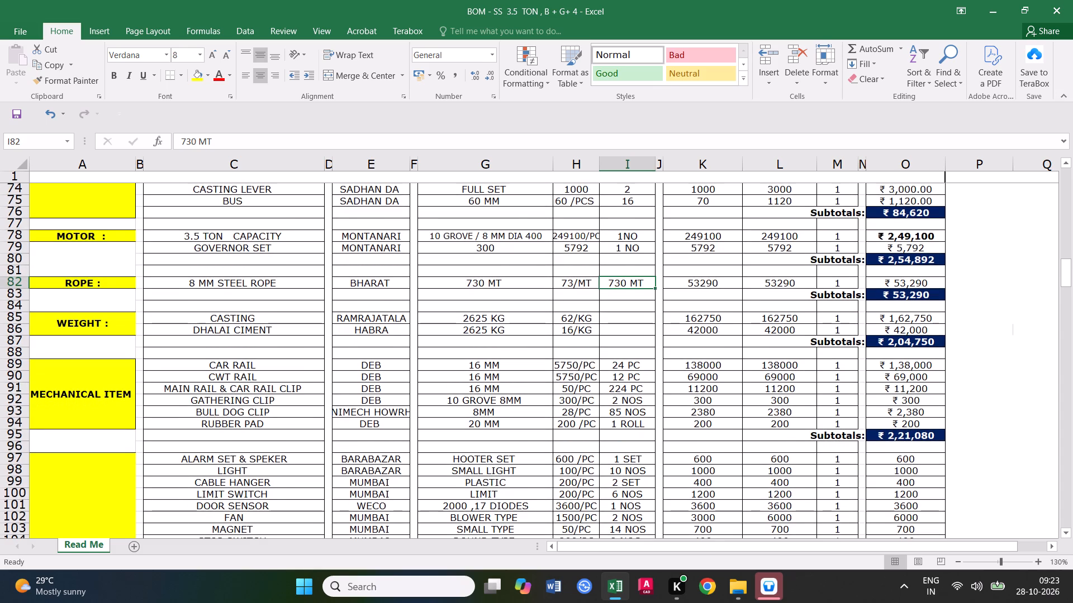
pyautogui.scroll(-1, 879, 370)
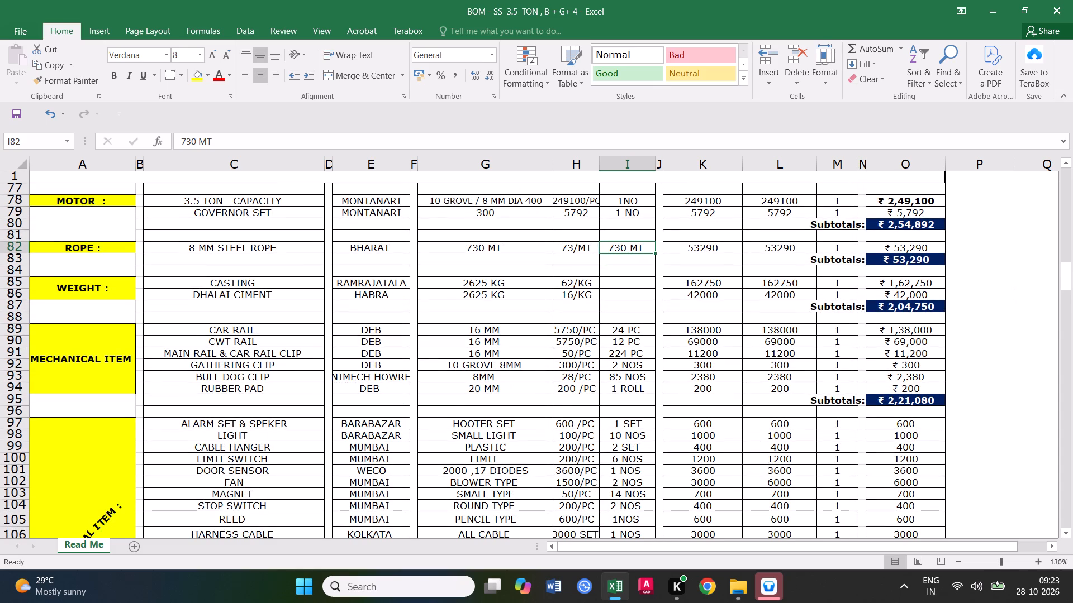
pyautogui.scroll(-8, 718, 384)
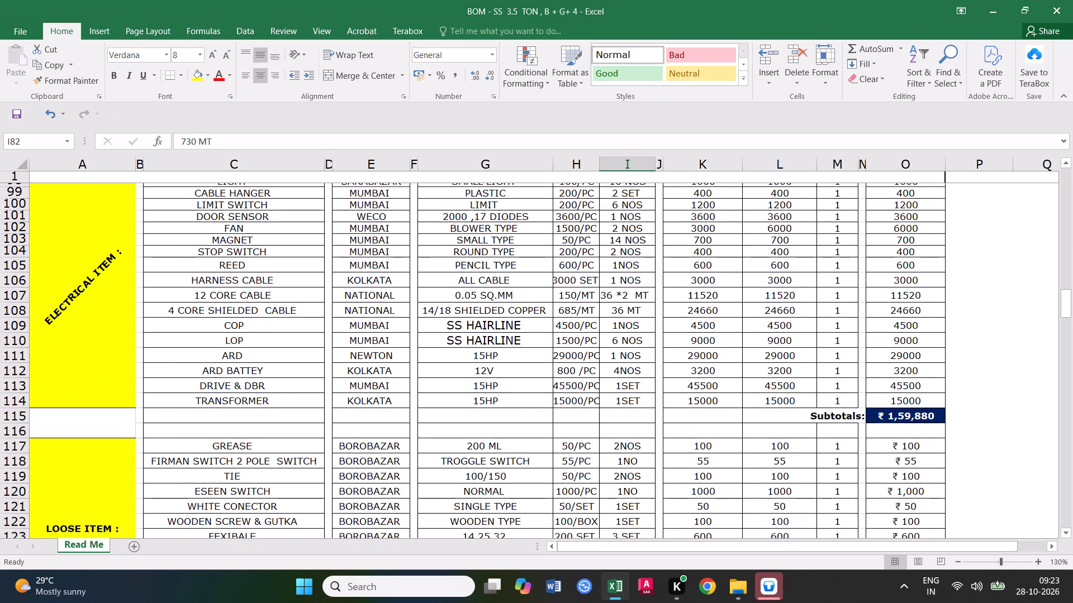
pyautogui.scroll(-6, 715, 391)
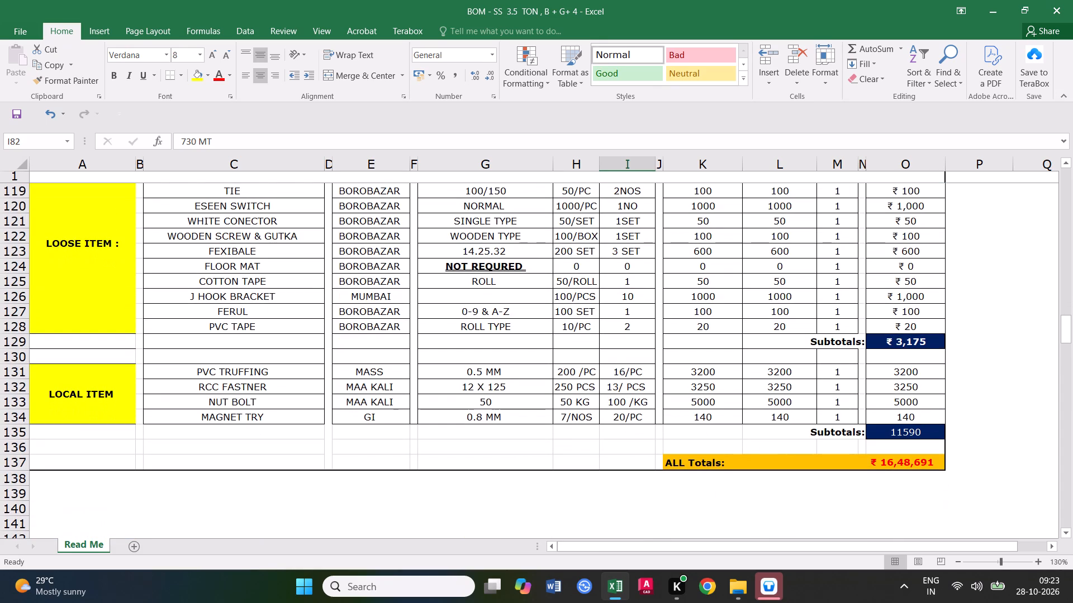
pyautogui.click(267, 385)
pyautogui.click(264, 405)
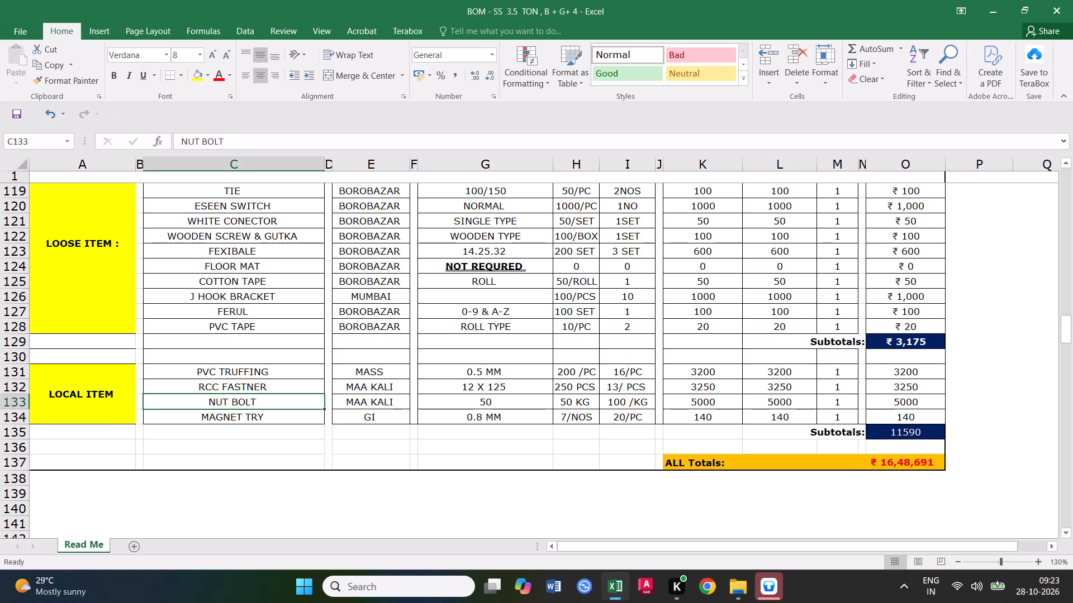
# Change the MAGNET TRY cost entry in cell H134 to 10/NOS.
pyautogui.doubleClick(566, 417)
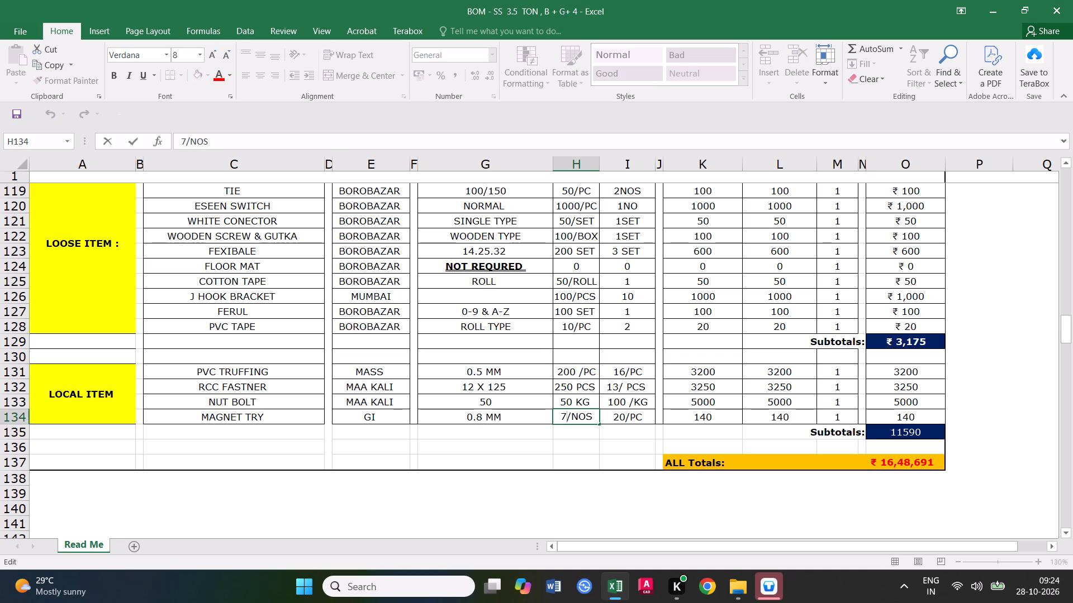
pyautogui.press('BackSpace')
pyautogui.write('10')
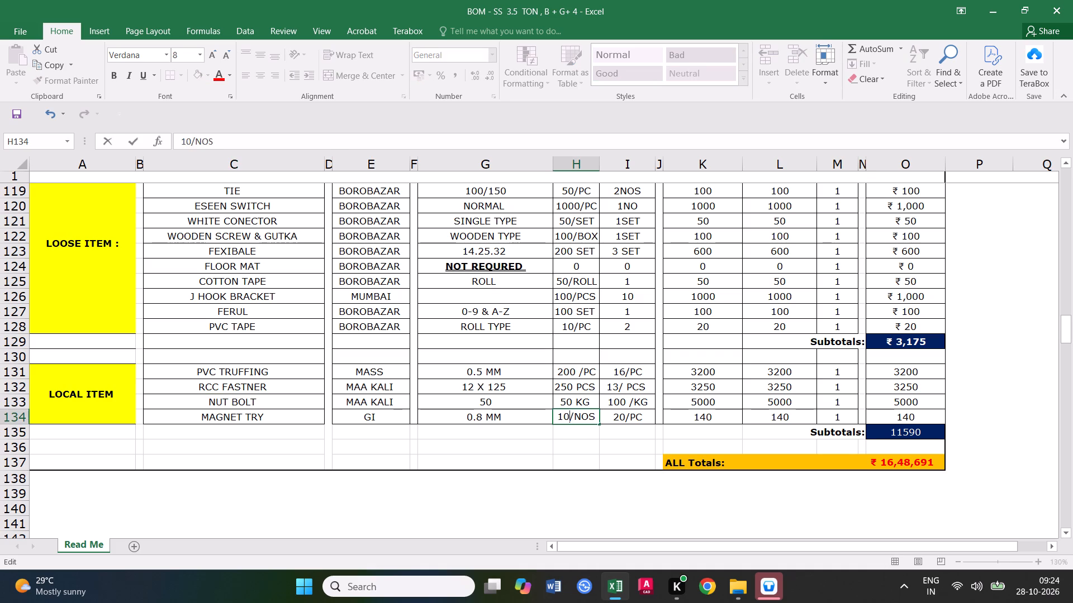
# Set the MAGNET TRY unit price in K134 to 200 and fill it across into the per-lift price in L134.
pyautogui.click(704, 413)
pyautogui.write('02')
pyautogui.press('BackSpace')
pyautogui.press('BackSpace')
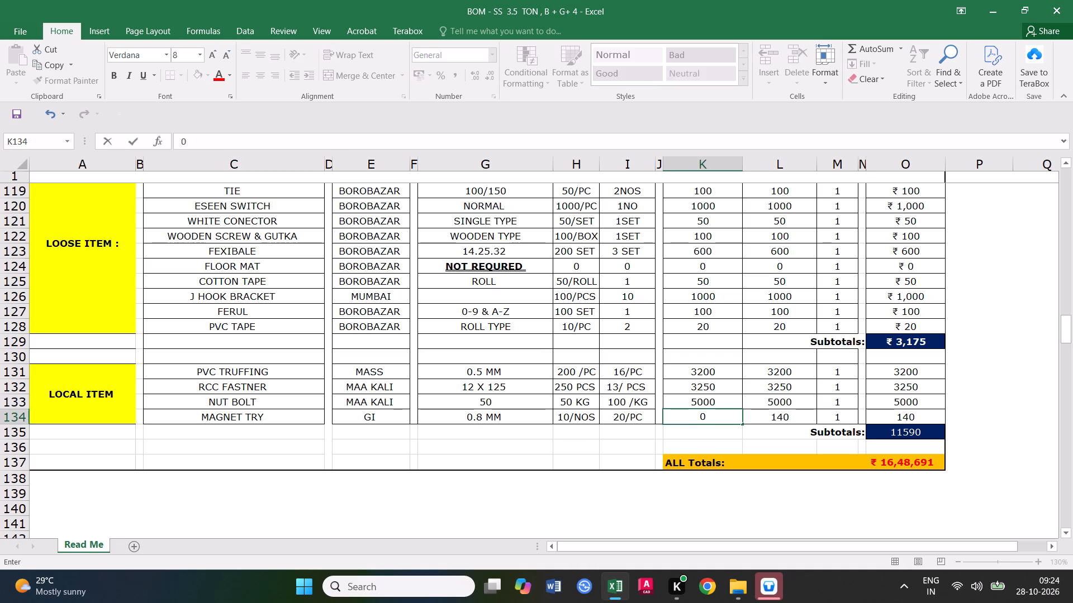
pyautogui.write('200')
pyautogui.click(715, 389)
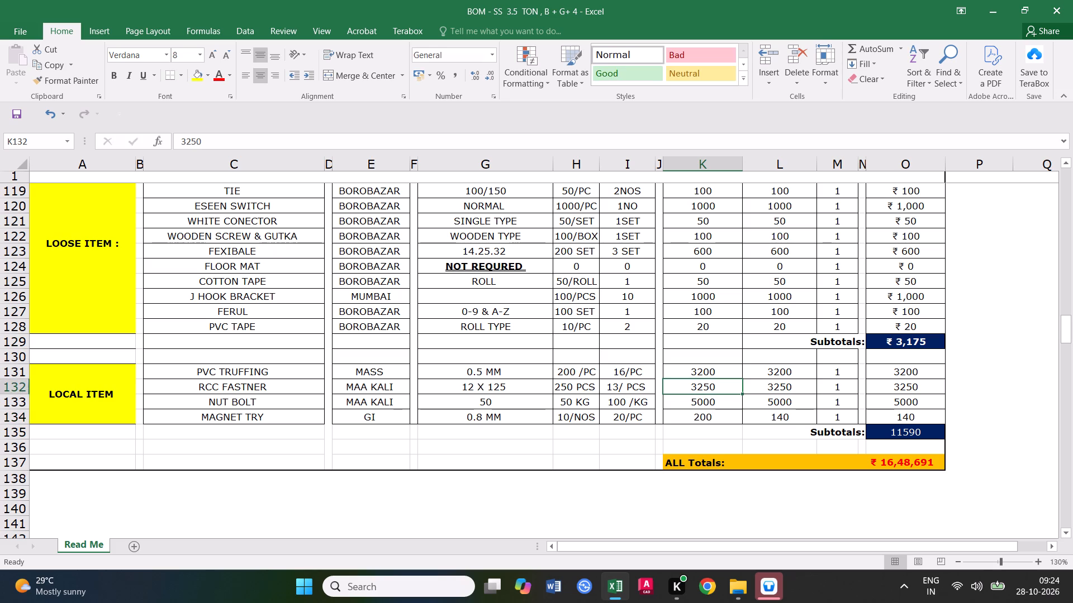
pyautogui.click(724, 417)
pyautogui.moveTo(742, 423); pyautogui.dragTo(792, 419)
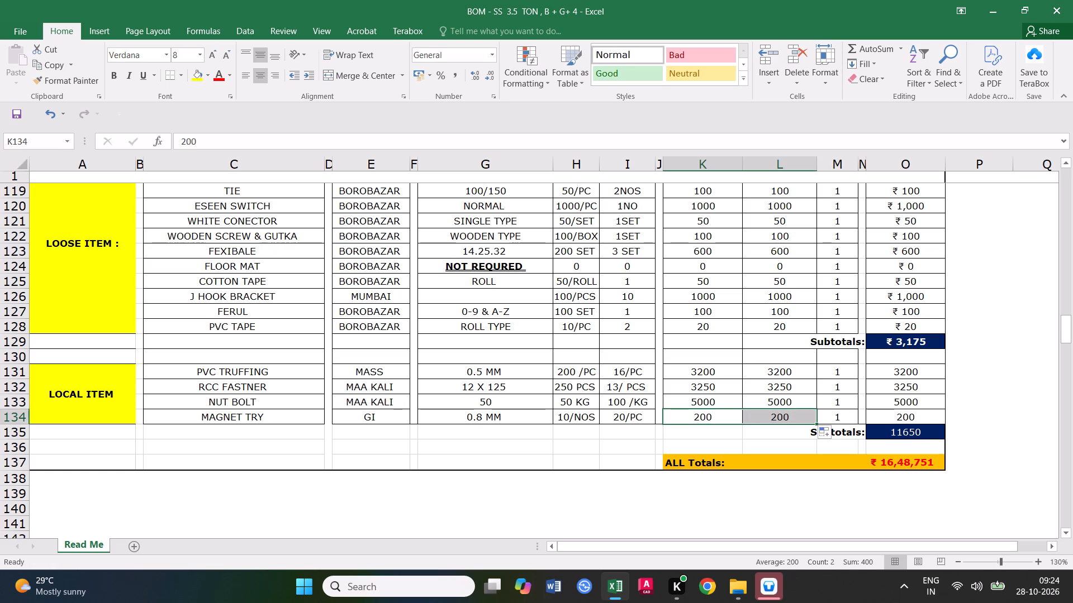
# Save the workbook with the updated MAGNET TRY values.
pyautogui.click(739, 359)
pyautogui.tripleClick(6, 111)
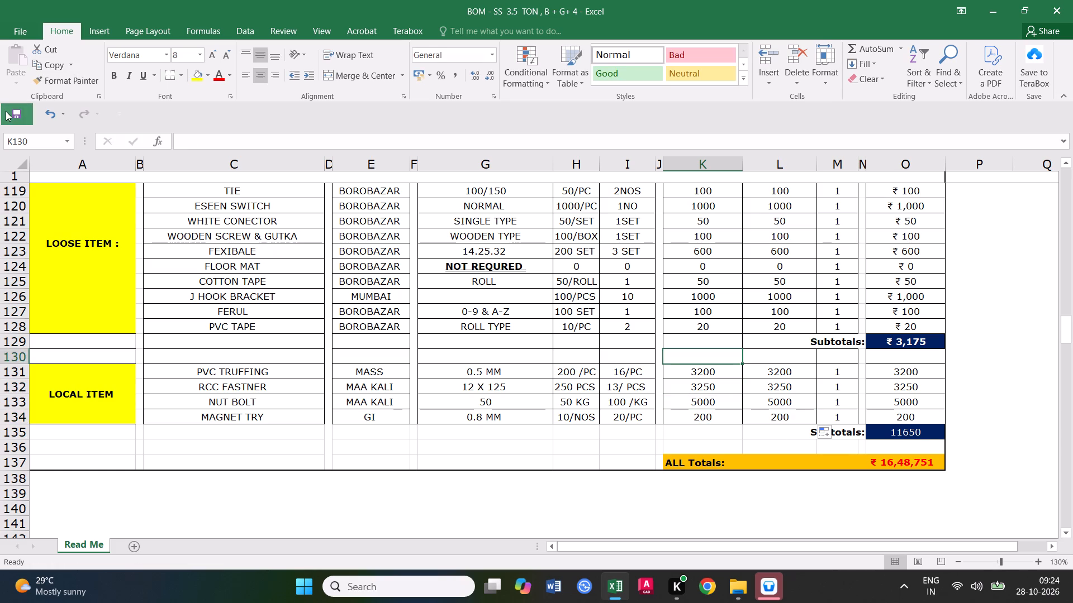
pyautogui.scroll(1, 534, 424)
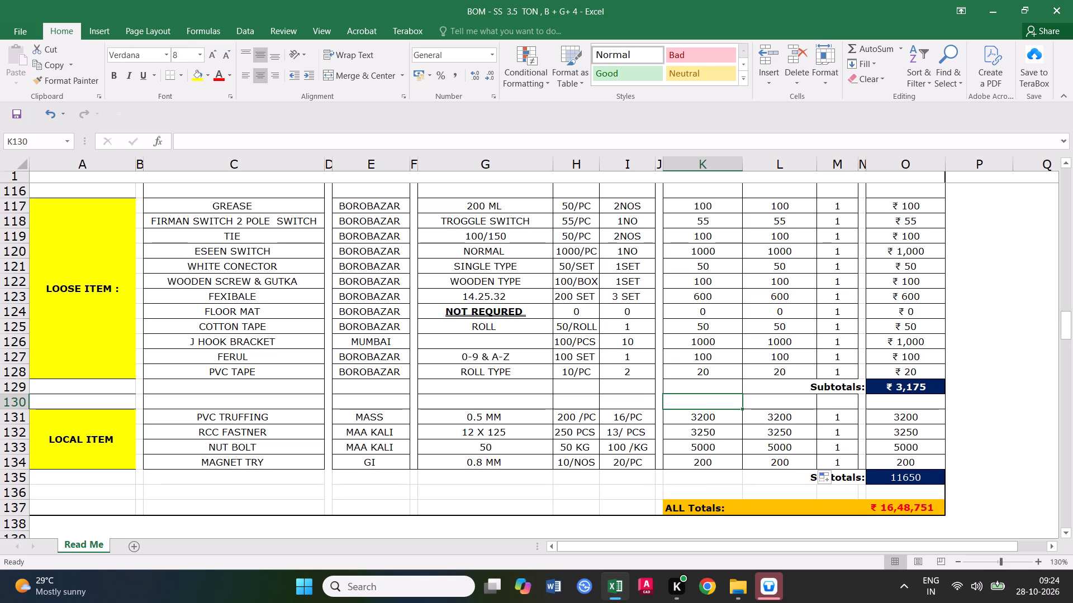
pyautogui.click(485, 339)
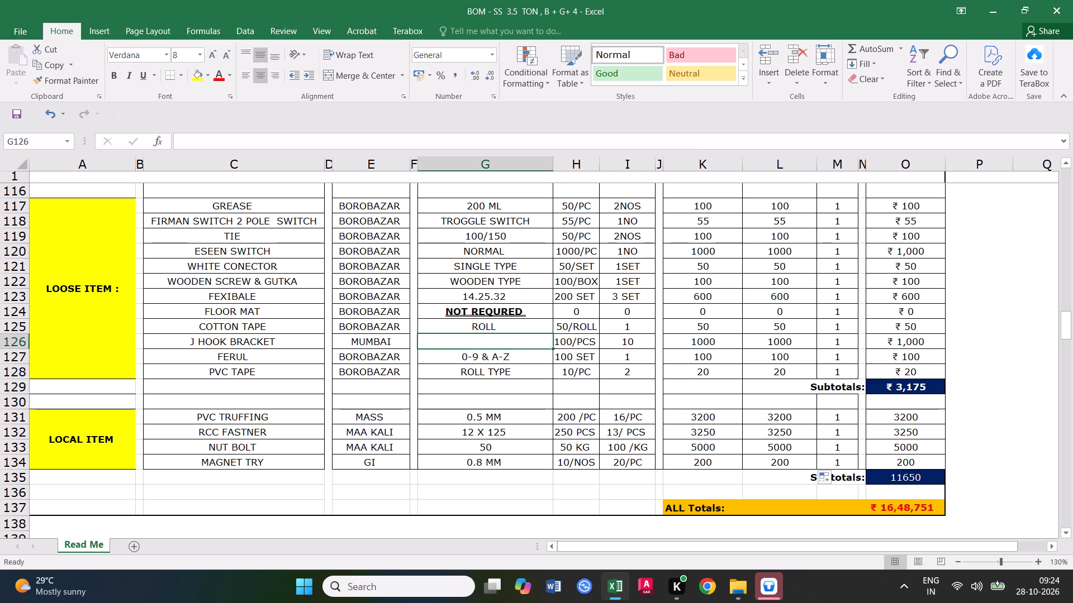
pyautogui.doubleClick(7, 114)
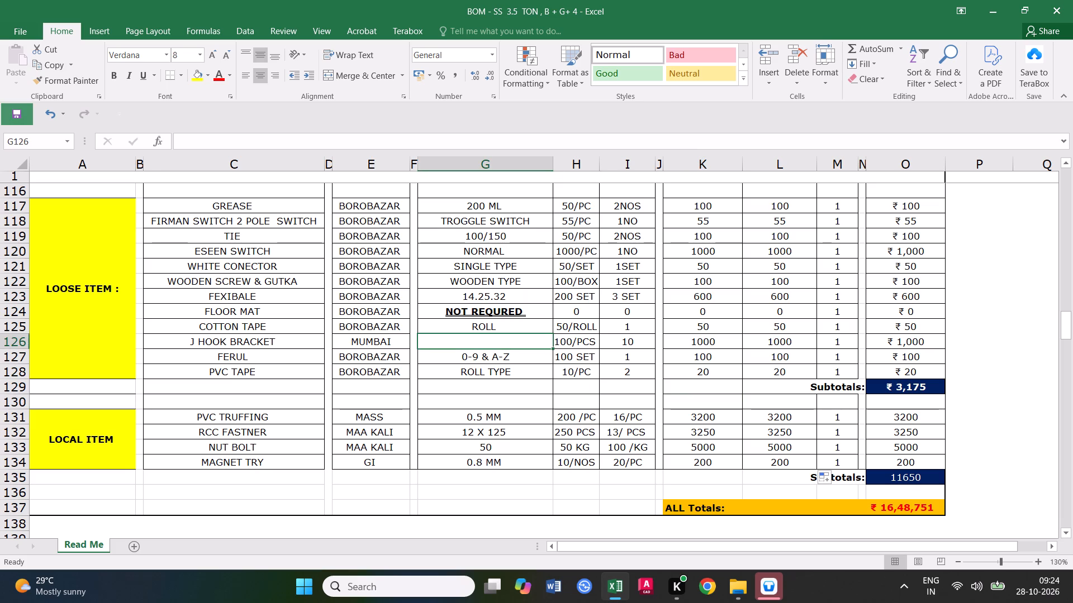
# Change the landing door description in C16 to LANDING DOOR & POST 1600 ACO, replacing the trailing dash.
pyautogui.click(754, 394)
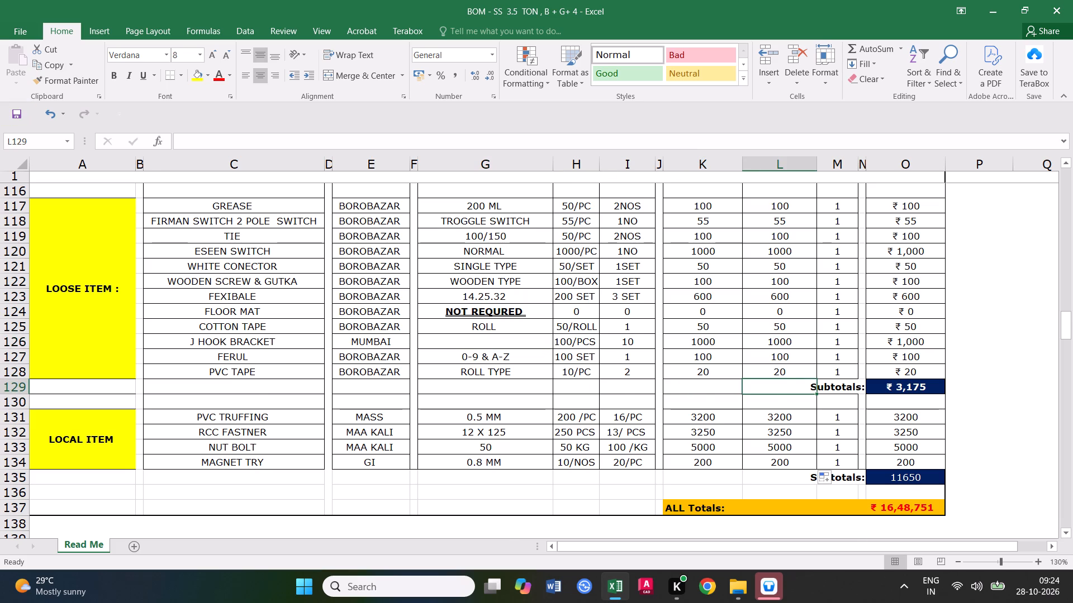
pyautogui.scroll(4, 687, 403)
pyautogui.scroll(17, 680, 400)
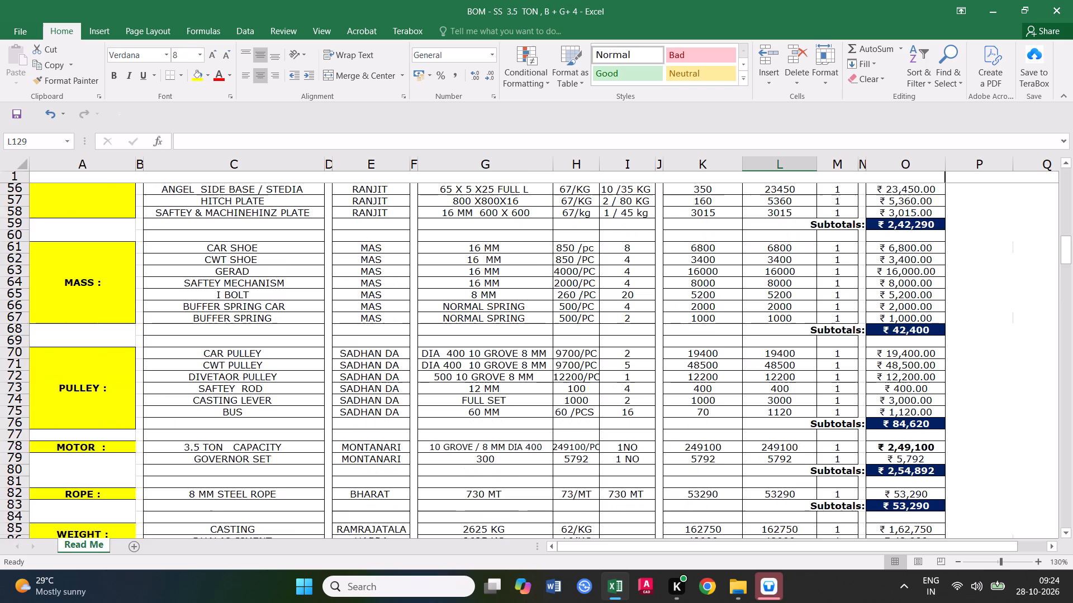
pyautogui.scroll(17, 680, 400)
pyautogui.scroll(-3, 701, 398)
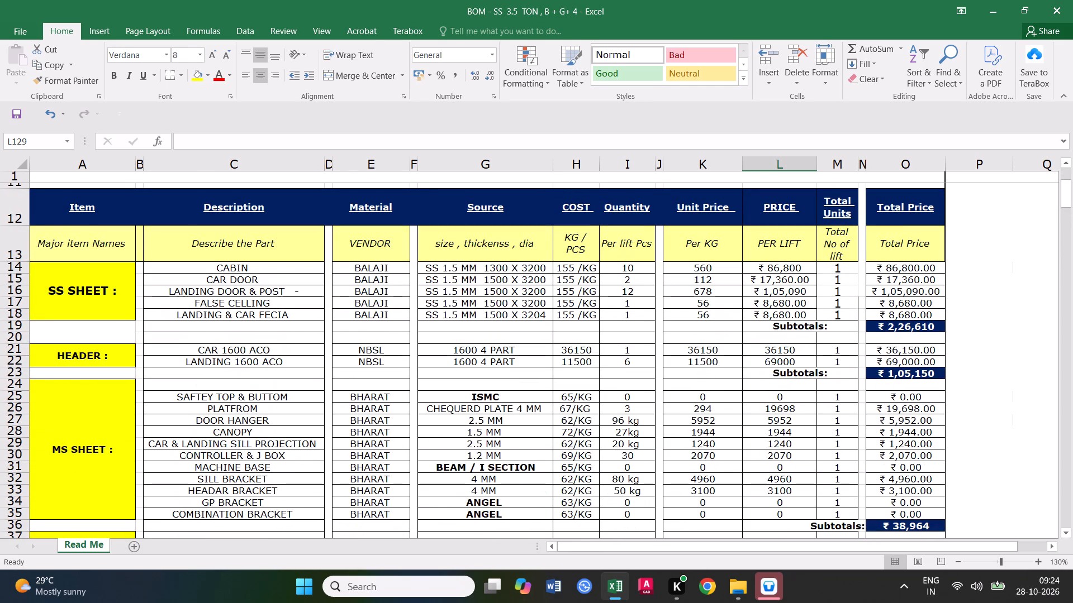
pyautogui.click(16, 293)
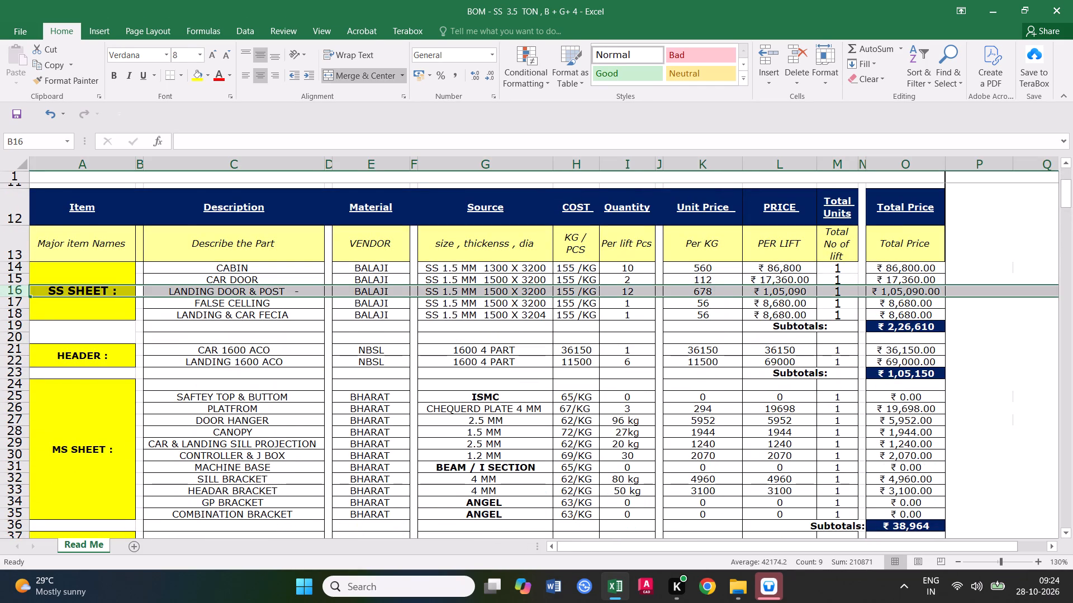
pyautogui.doubleClick(300, 293)
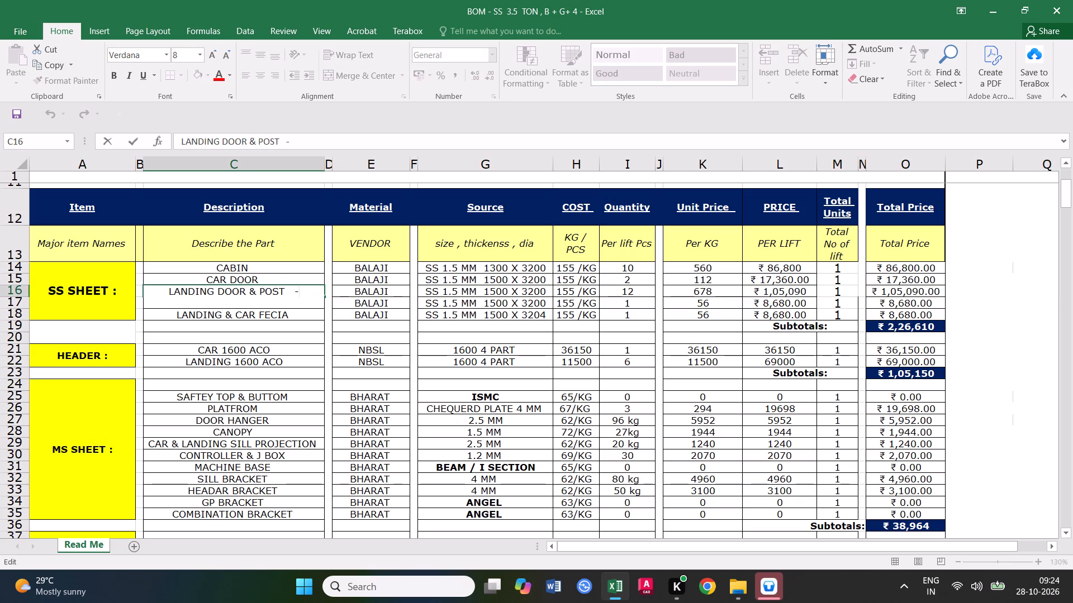
pyautogui.press('BackSpace')
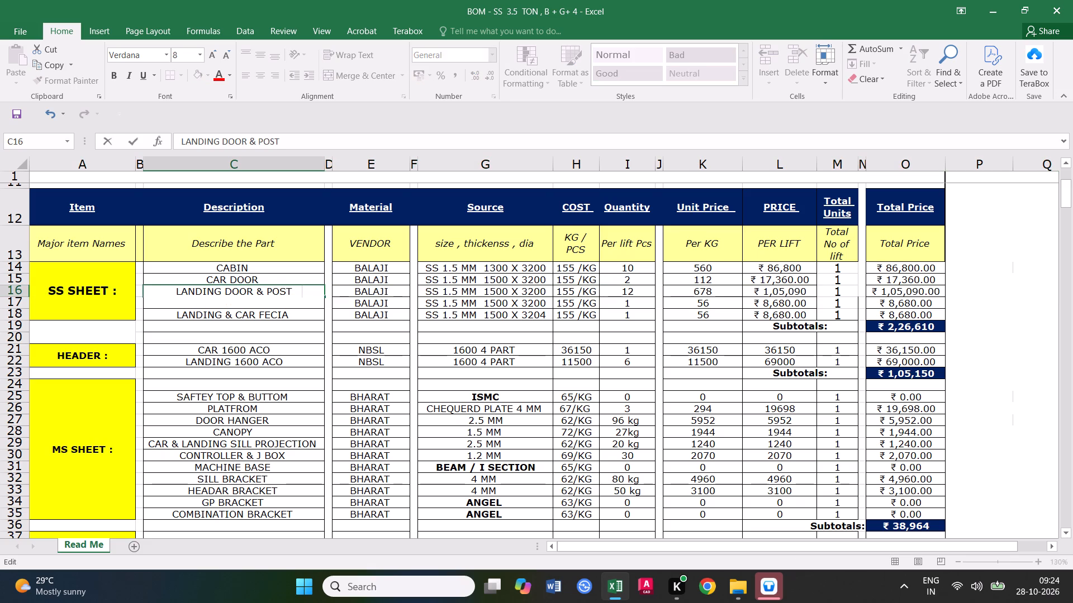
pyautogui.write('1600')
pyautogui.press('space')
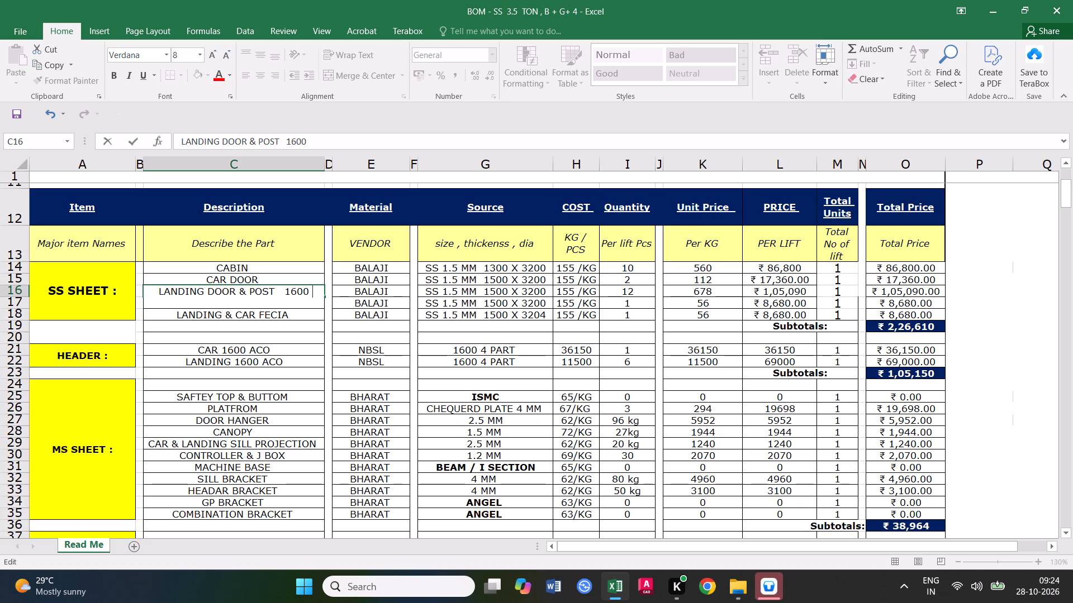
pyautogui.press('a')
pyautogui.press('BackSpace')
pyautogui.write('ACO')
pyautogui.doubleClick(289, 352)
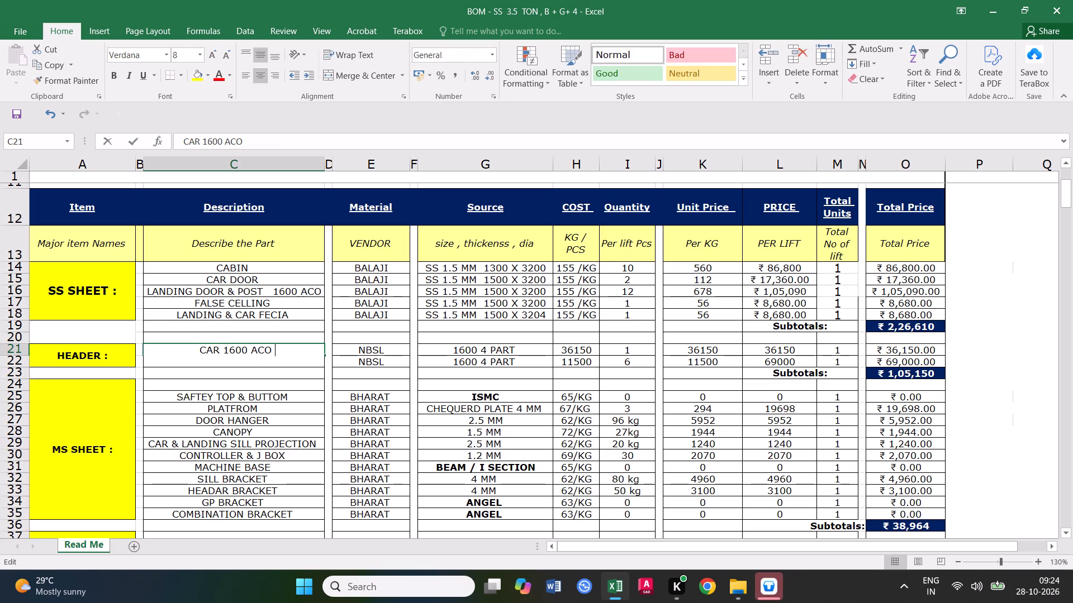
# Extend the car door description in C15 to read CAR DOOR 1600 ACO.
pyautogui.doubleClick(280, 282)
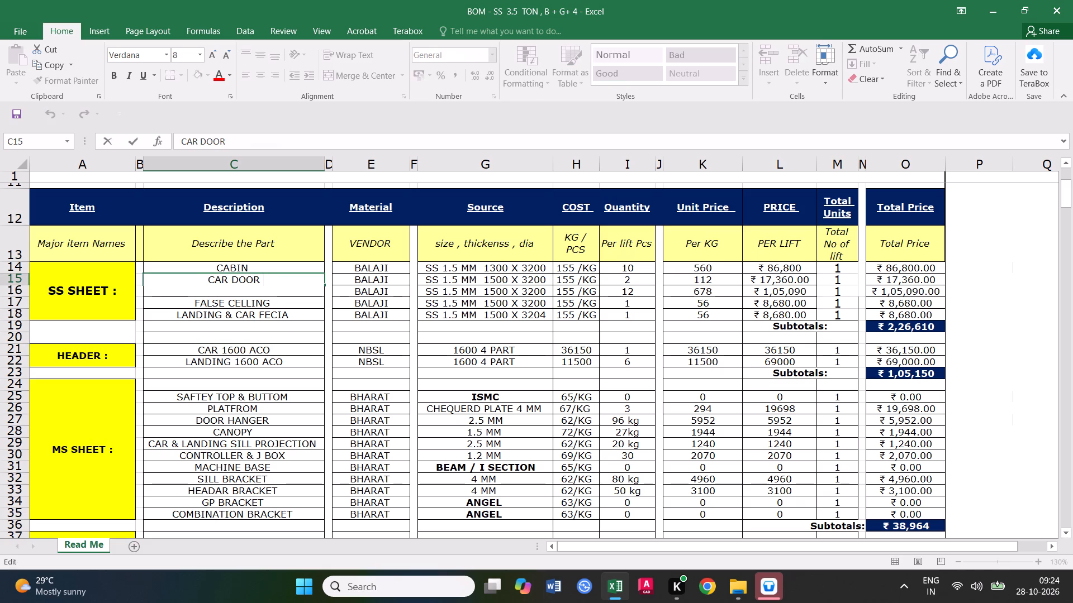
pyautogui.write('1600 ACO')
pyautogui.click(300, 367)
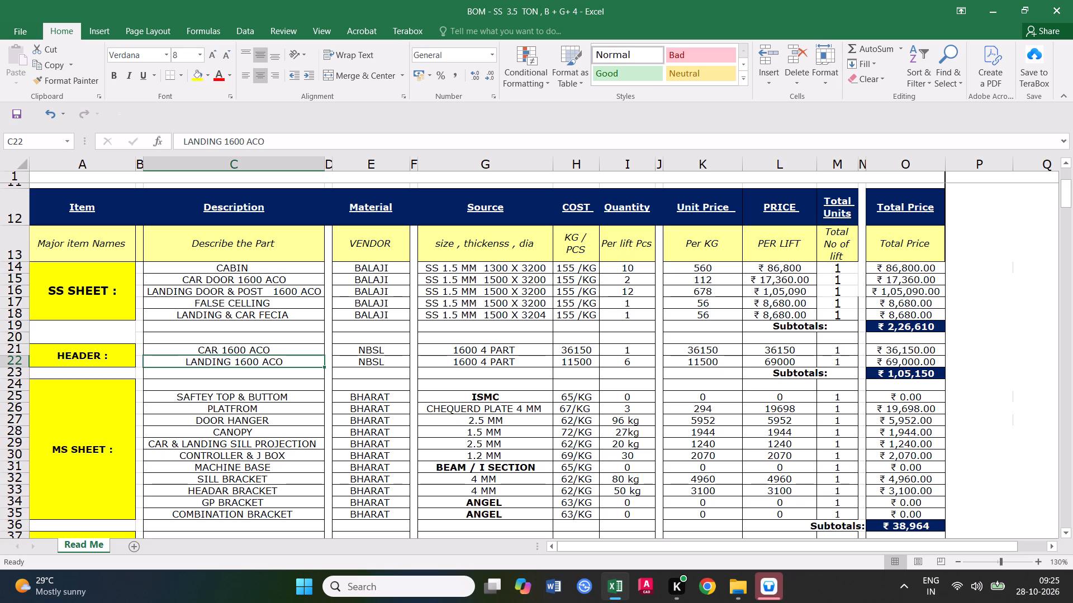
# Save the workbook with the updated door descriptions.
pyautogui.click(21, 109)
pyautogui.doubleClick(21, 109)
pyautogui.click(267, 282)
pyautogui.click(265, 293)
pyautogui.click(255, 272)
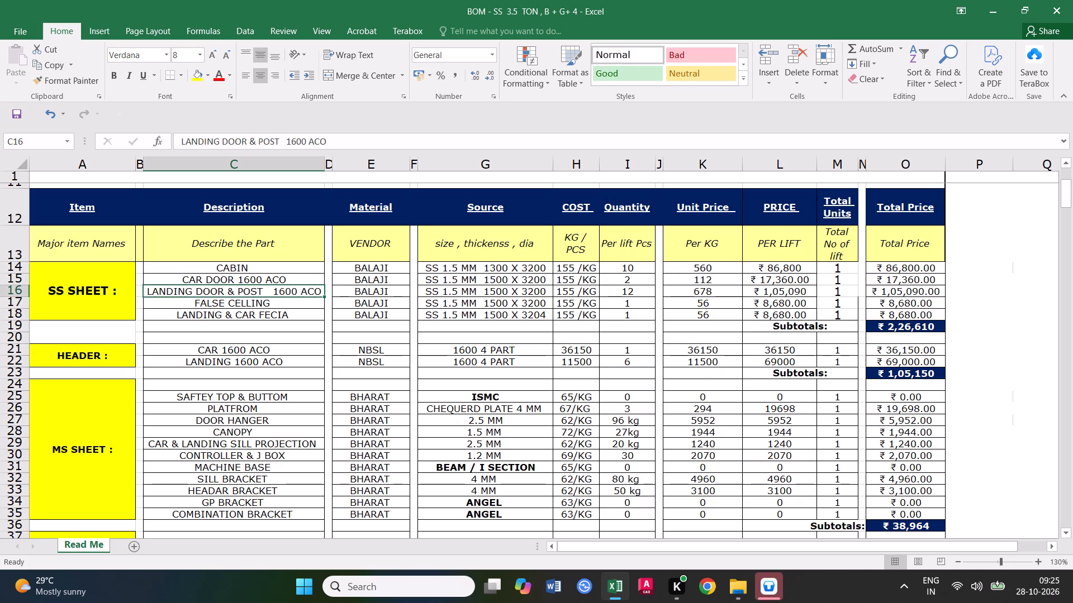
pyautogui.click(16, 112)
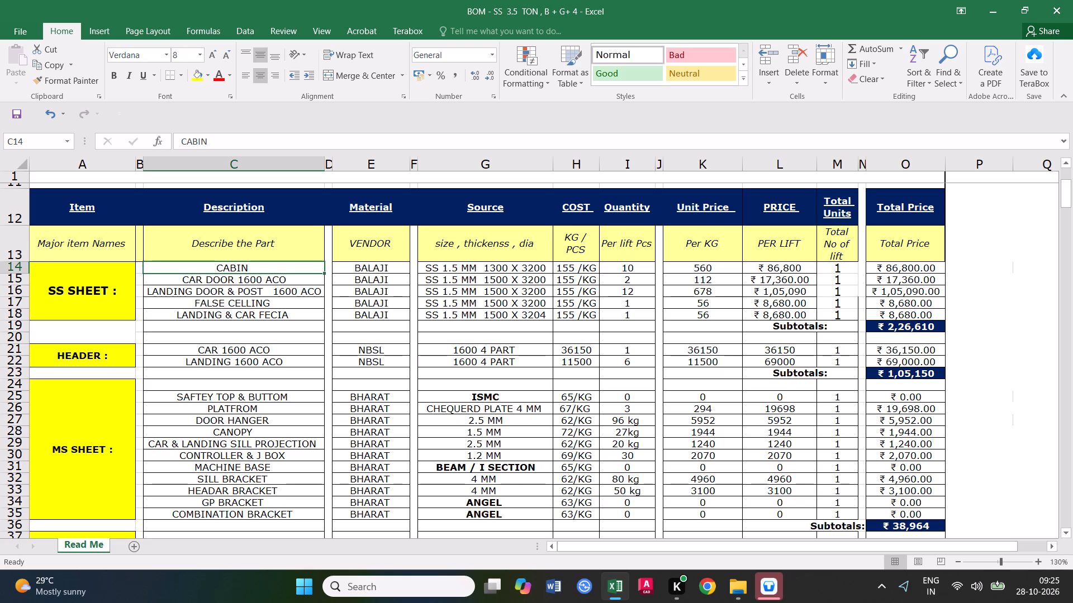
# Set the CABIN per-lift quantity in I14 to 9.
pyautogui.click(632, 271)
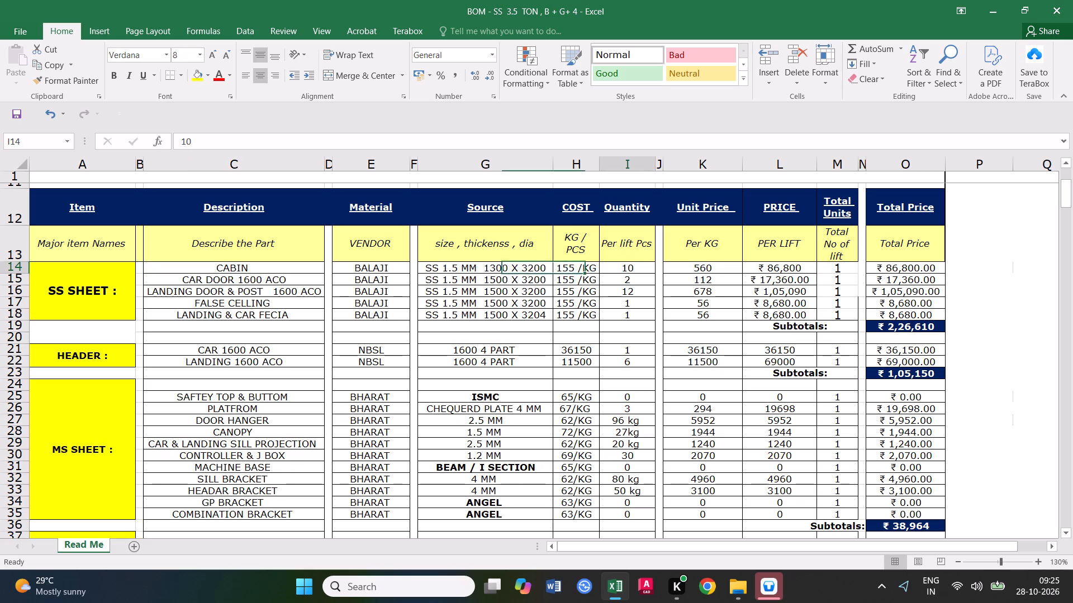
pyautogui.press('9')
pyautogui.click(647, 316)
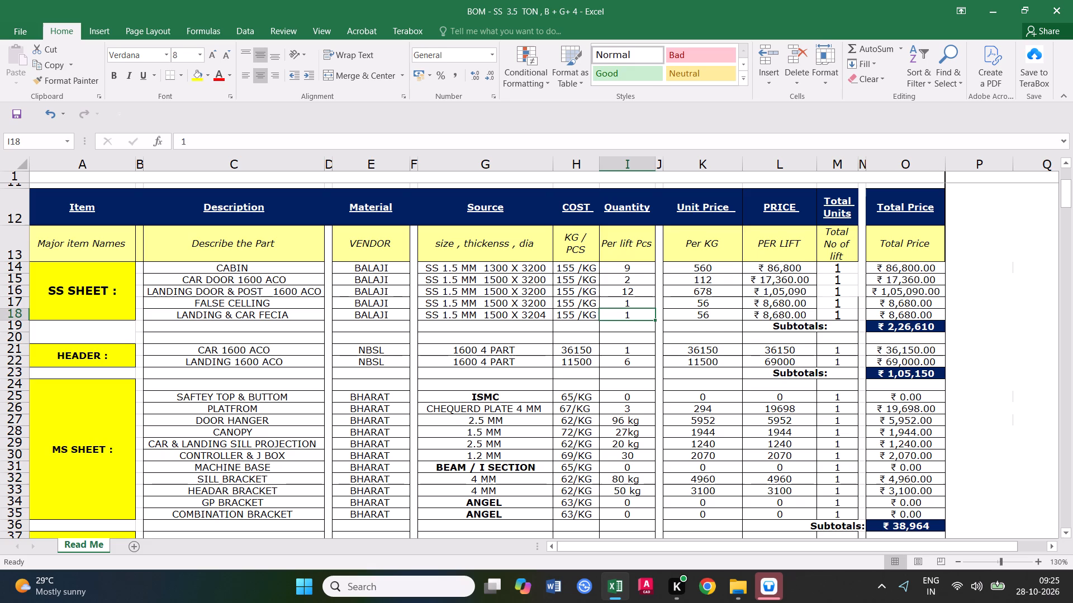
# Use Calculator to divide 560 by 10 and multiply 9 by 56, and set the CABIN unit price in K14 to 504.
pyautogui.click(698, 270)
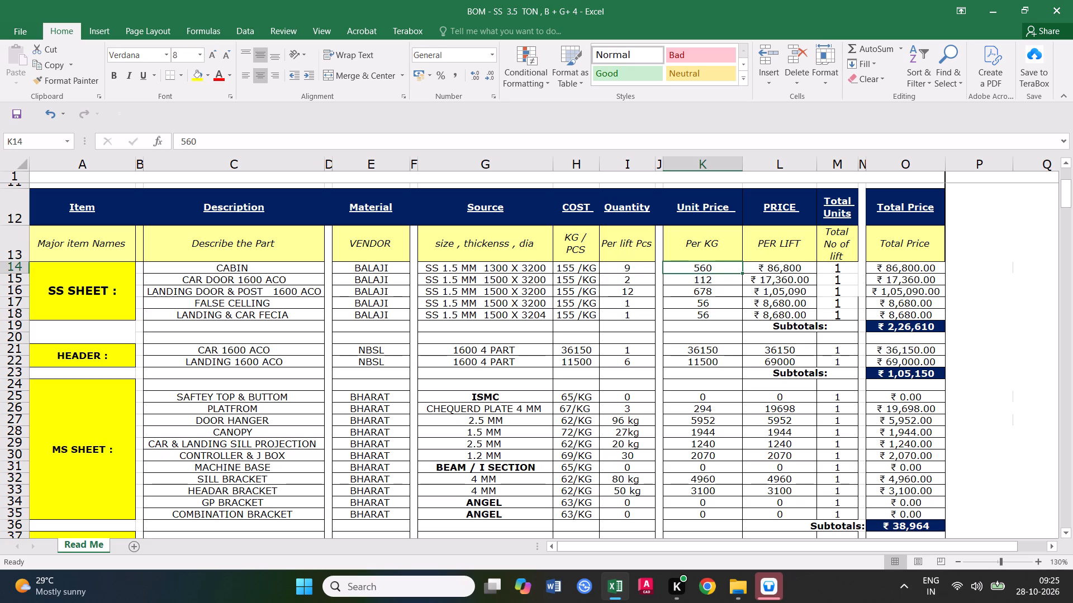
pyautogui.click(710, 269)
pyautogui.write('560/10')
pyautogui.press('Return')
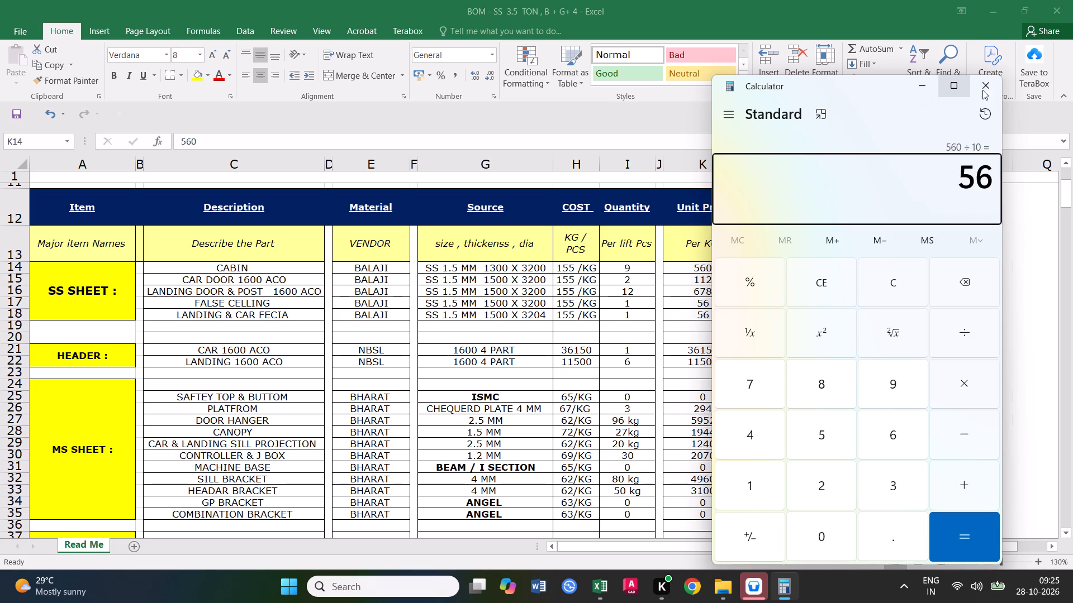
pyautogui.doubleClick(899, 283)
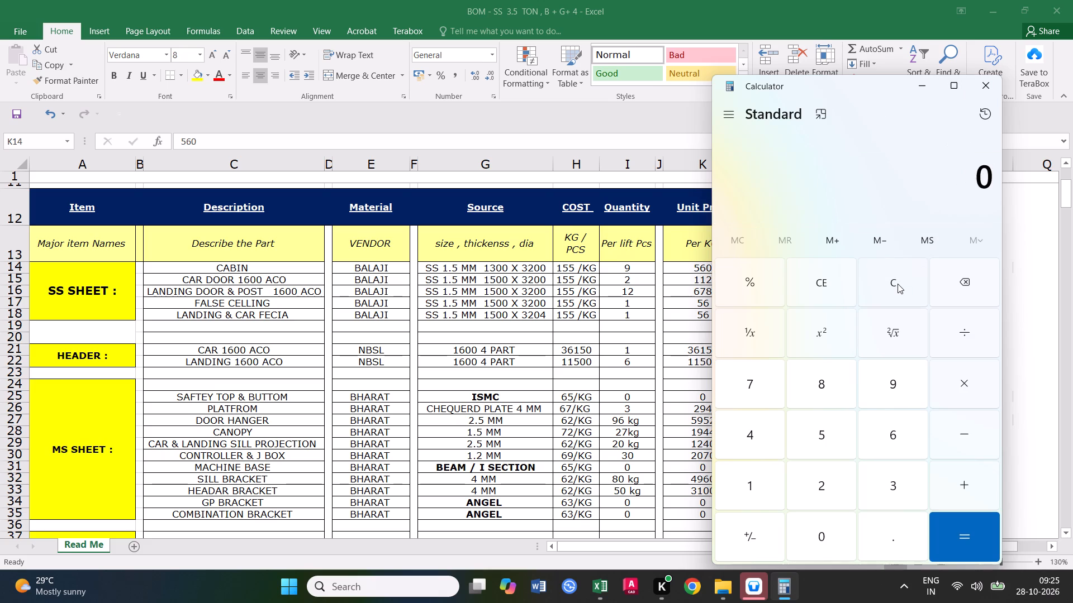
pyautogui.write('9*56')
pyautogui.press('Return')
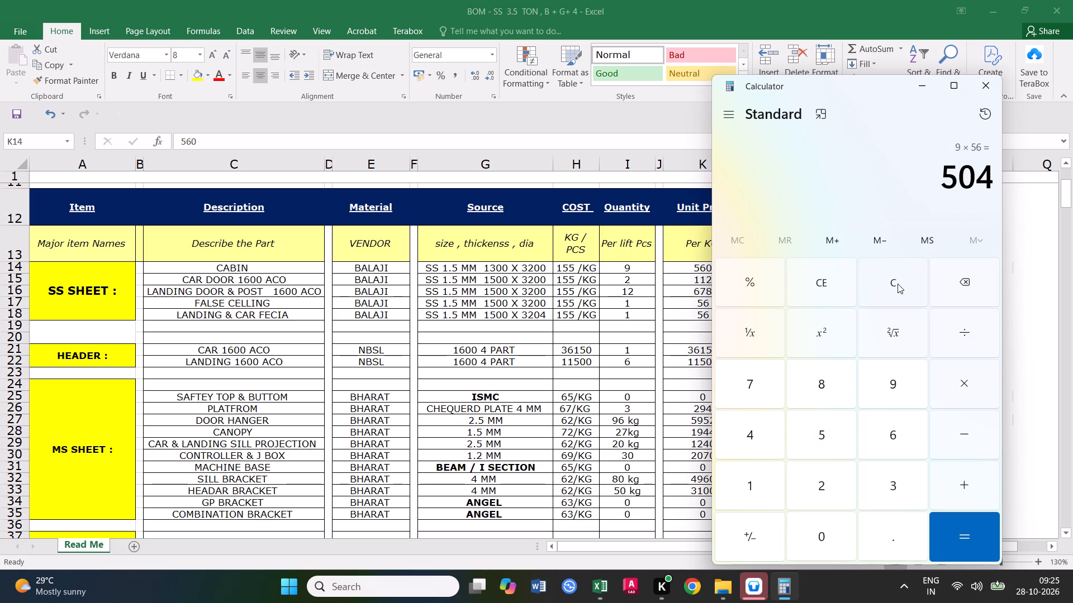
pyautogui.click(981, 82)
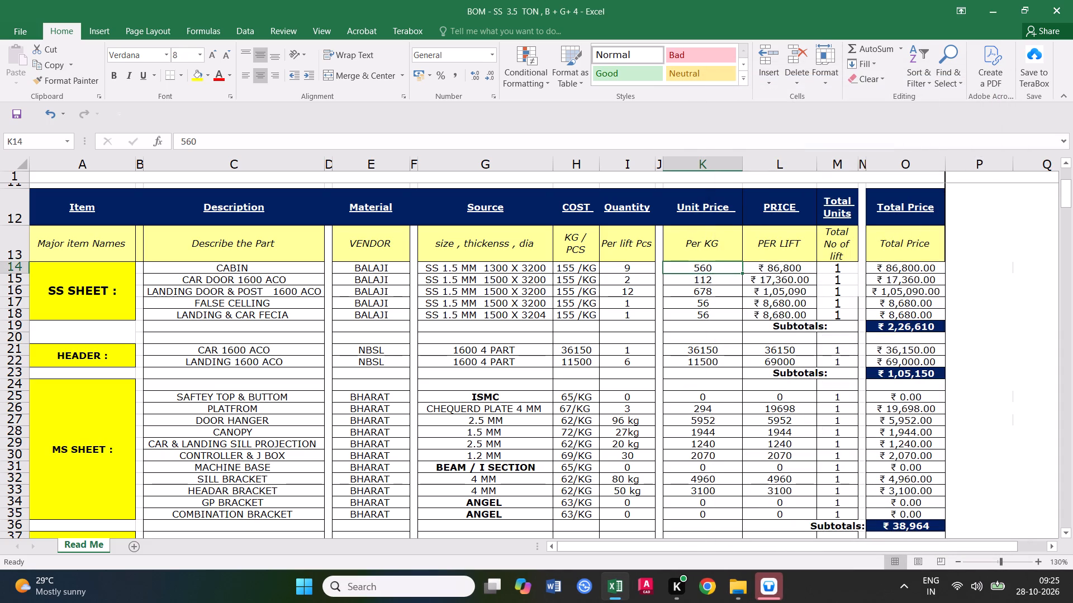
pyautogui.write('504')
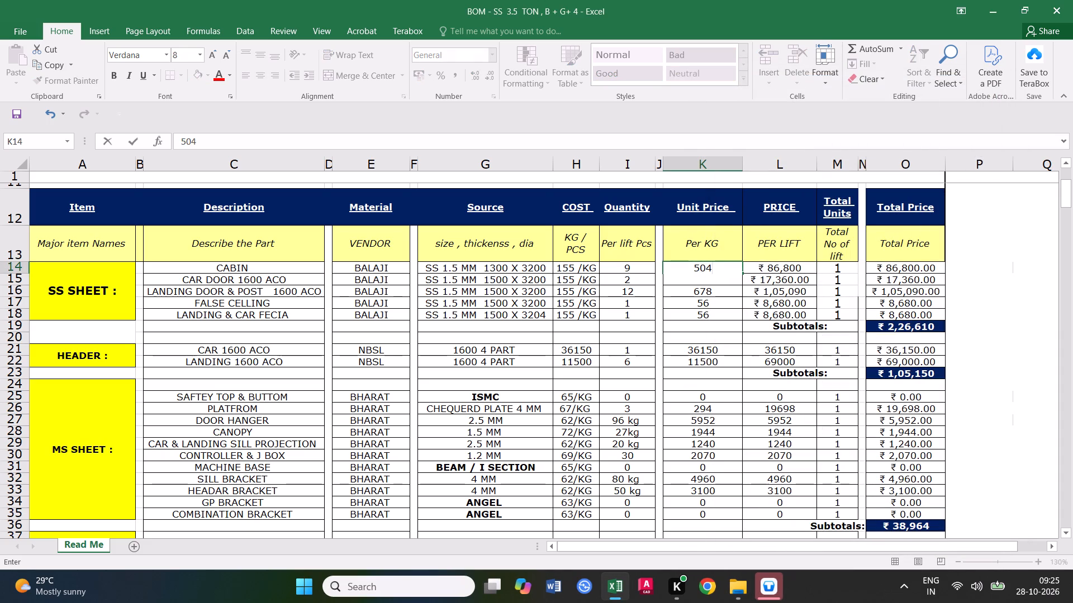
pyautogui.click(681, 322)
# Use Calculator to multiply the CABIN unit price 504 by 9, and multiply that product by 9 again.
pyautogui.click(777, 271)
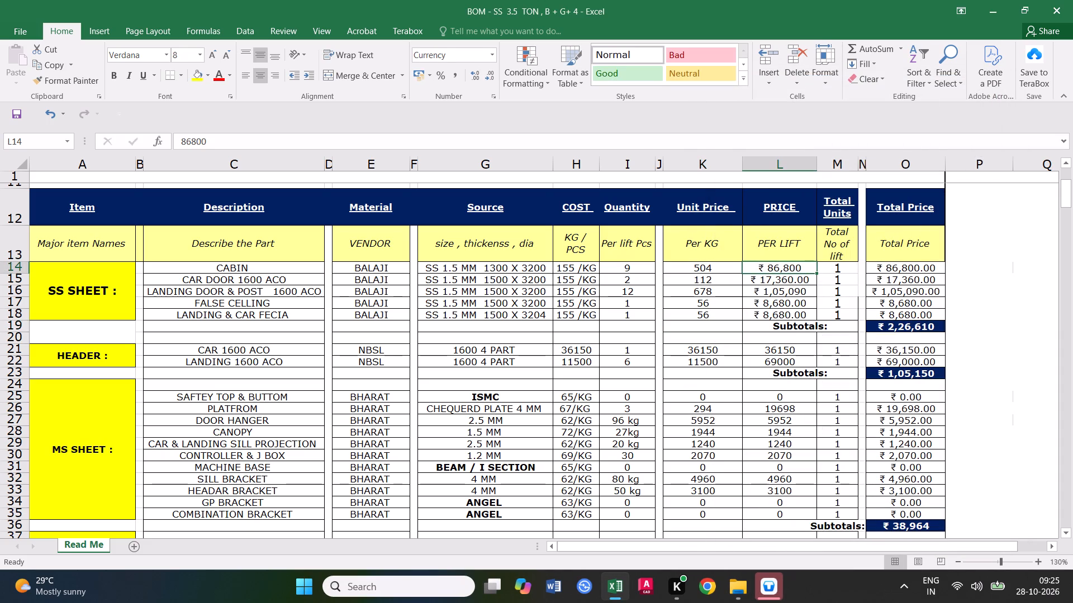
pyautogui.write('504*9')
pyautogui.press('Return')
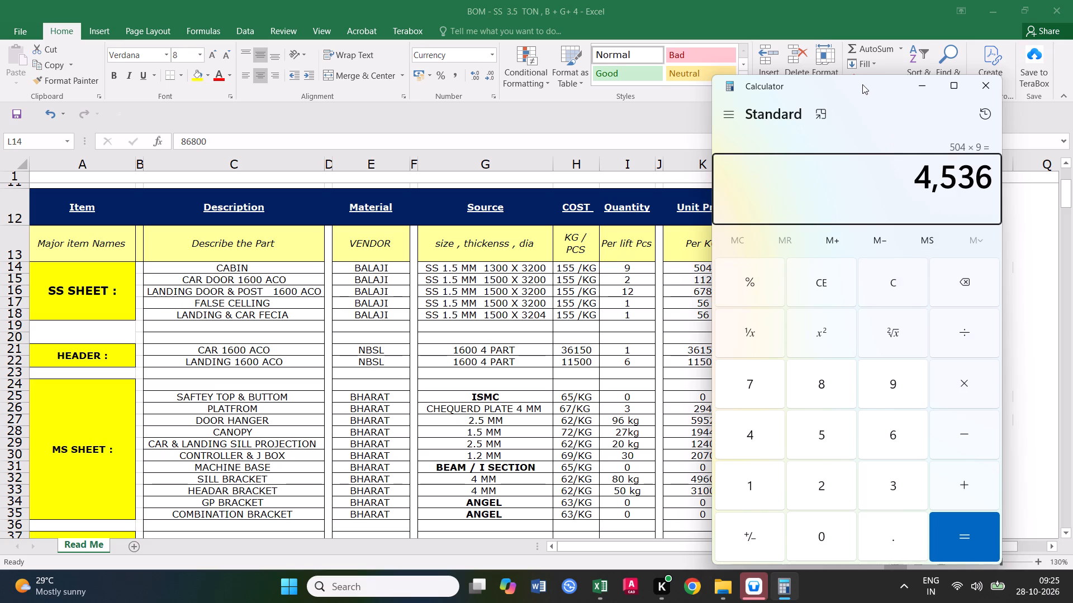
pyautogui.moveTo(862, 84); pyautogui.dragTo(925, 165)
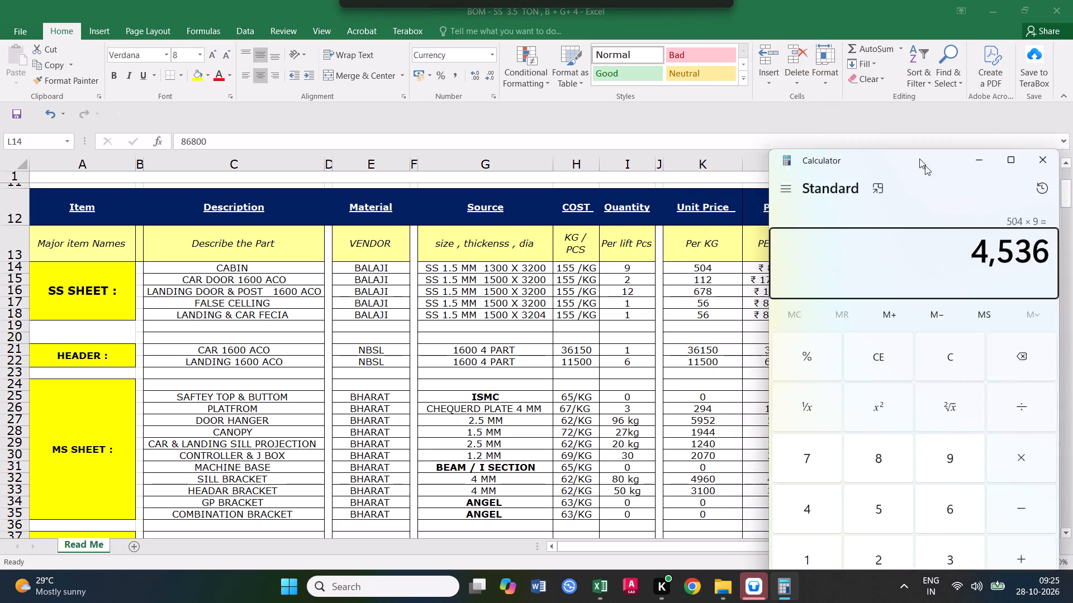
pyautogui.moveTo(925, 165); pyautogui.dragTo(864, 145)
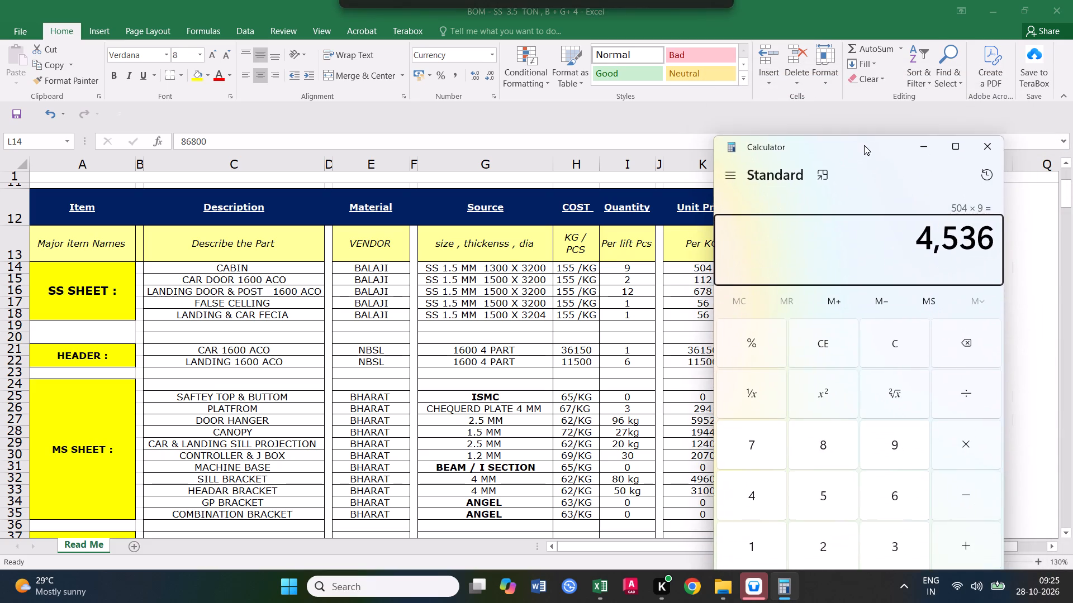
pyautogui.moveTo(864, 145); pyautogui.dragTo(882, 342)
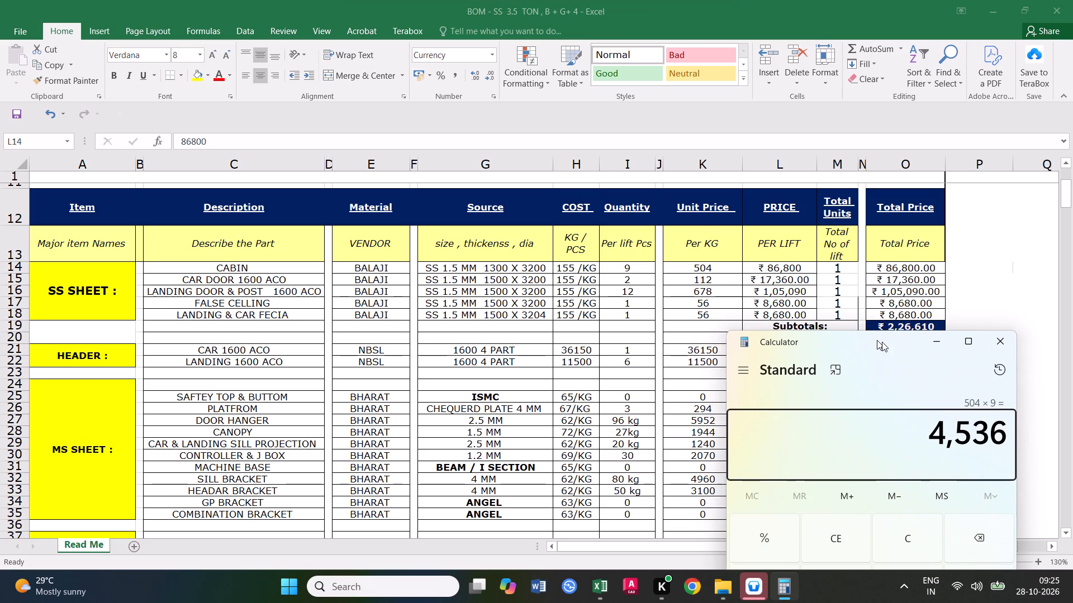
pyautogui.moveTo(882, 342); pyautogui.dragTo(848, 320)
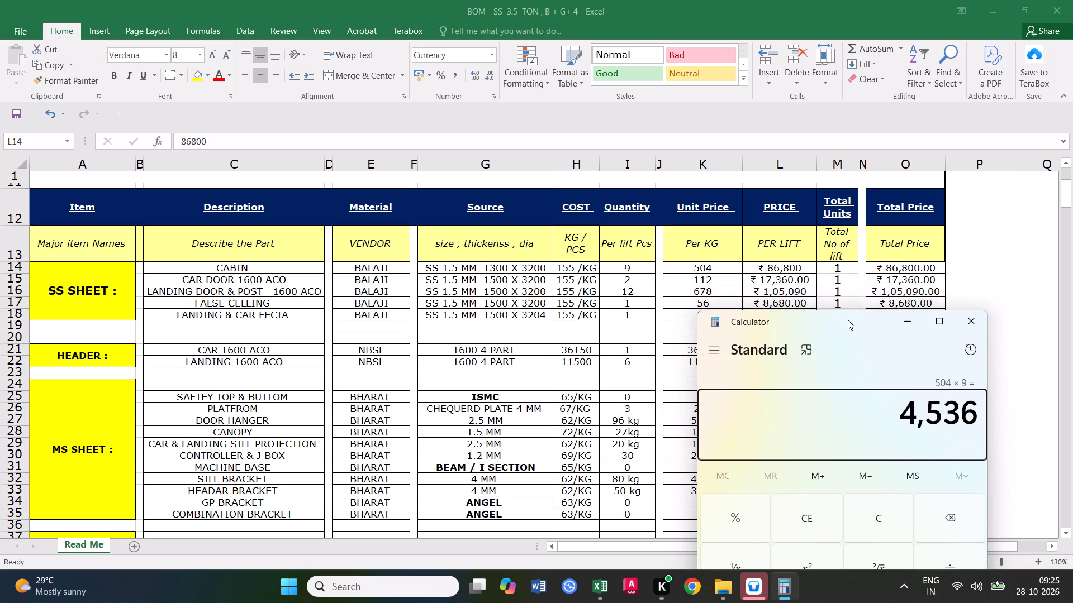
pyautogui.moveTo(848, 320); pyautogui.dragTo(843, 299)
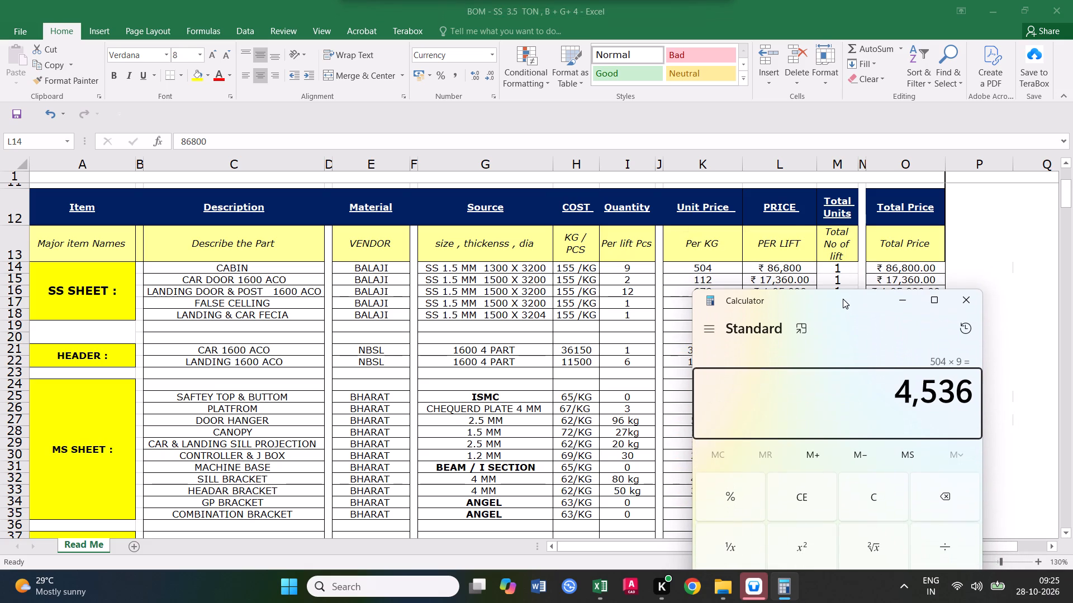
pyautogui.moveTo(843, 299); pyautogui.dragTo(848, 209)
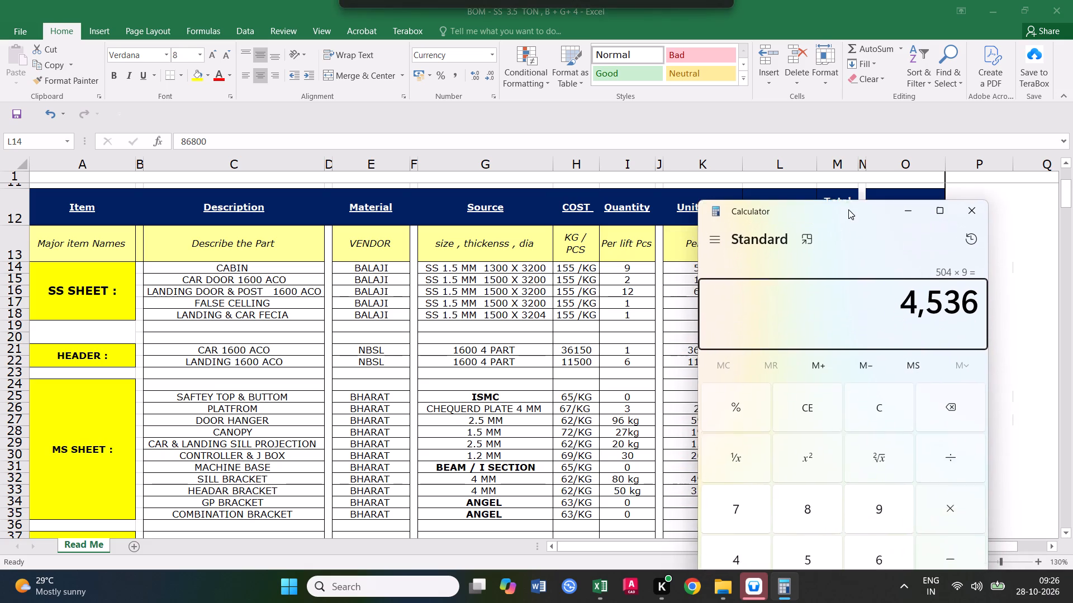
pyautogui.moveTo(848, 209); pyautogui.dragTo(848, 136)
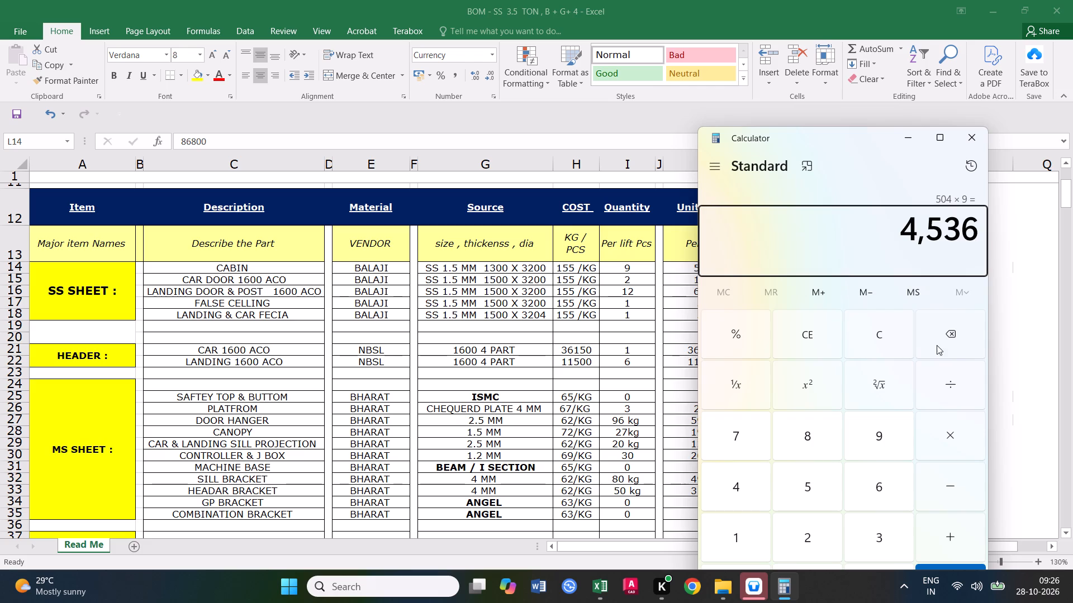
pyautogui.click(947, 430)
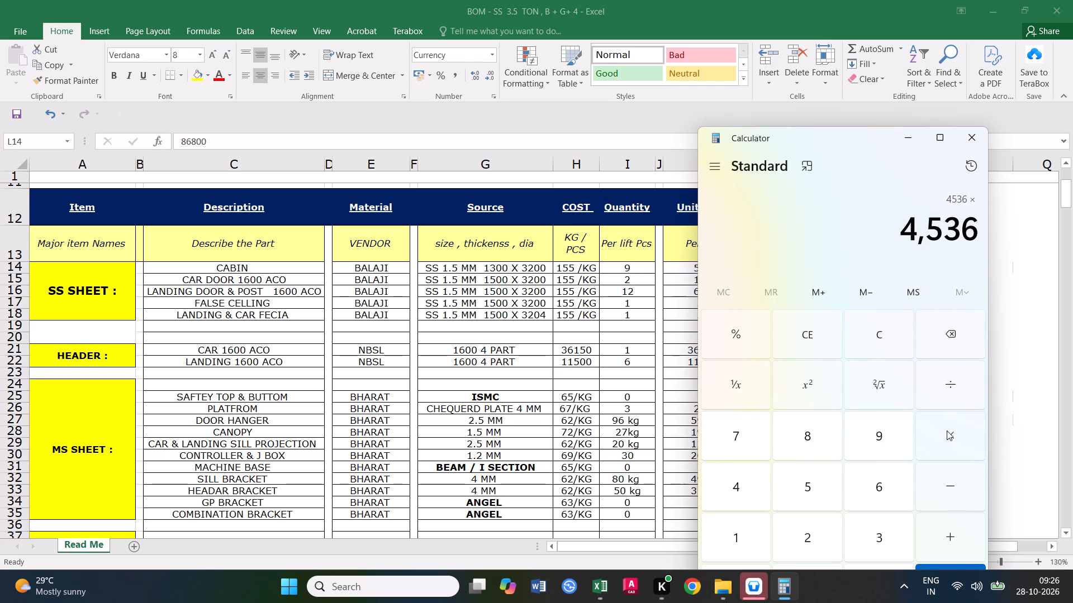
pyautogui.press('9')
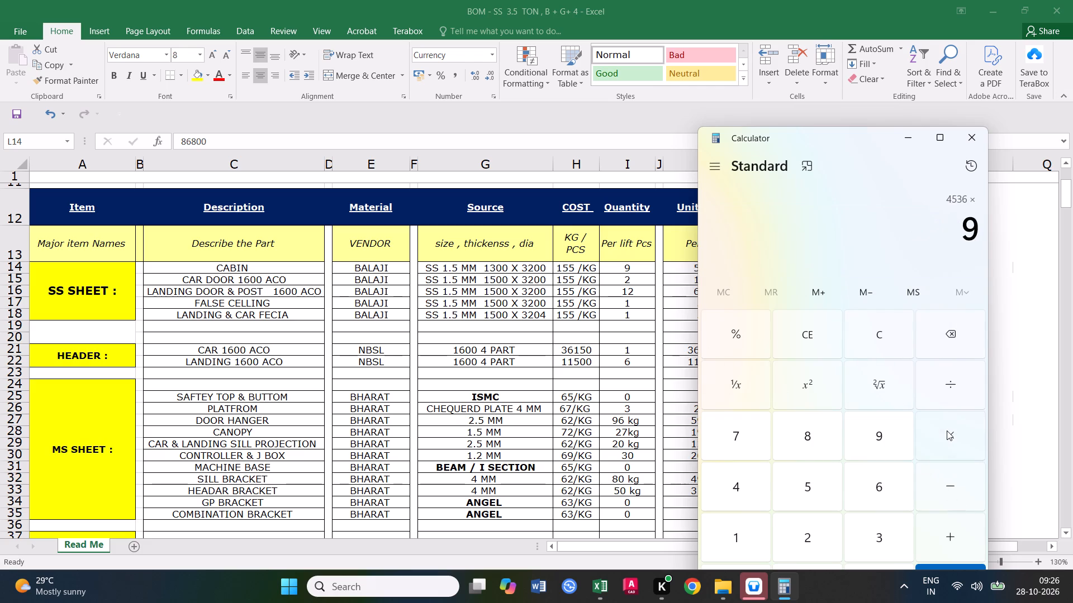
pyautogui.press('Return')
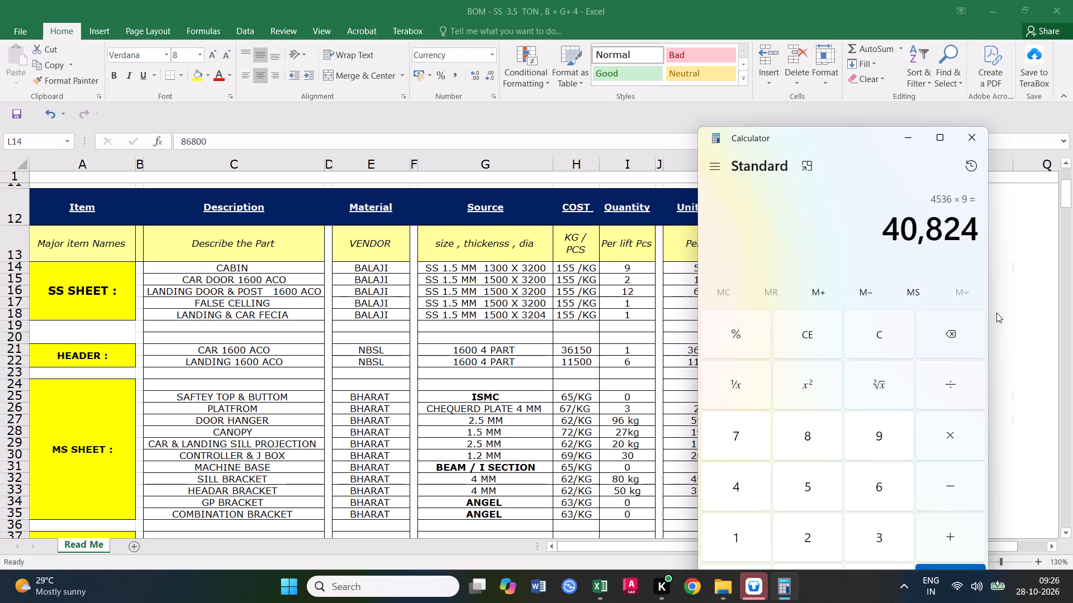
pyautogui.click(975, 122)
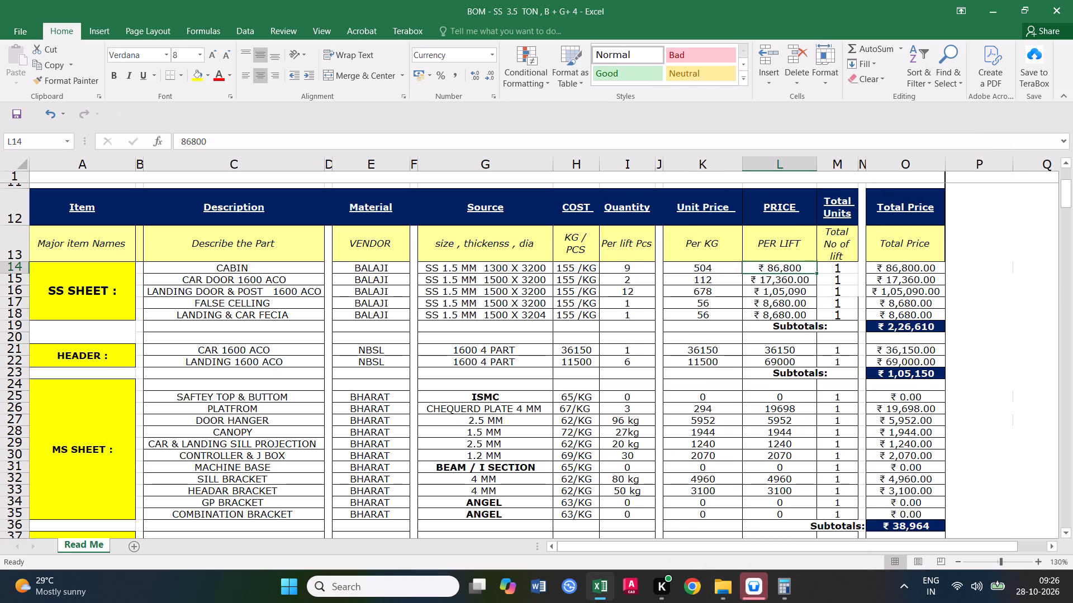
# Use Calculator to multiply 504 by the 155 per-KG cost, and set the CABIN per-lift price in L14 to 78120.
pyautogui.click(790, 315)
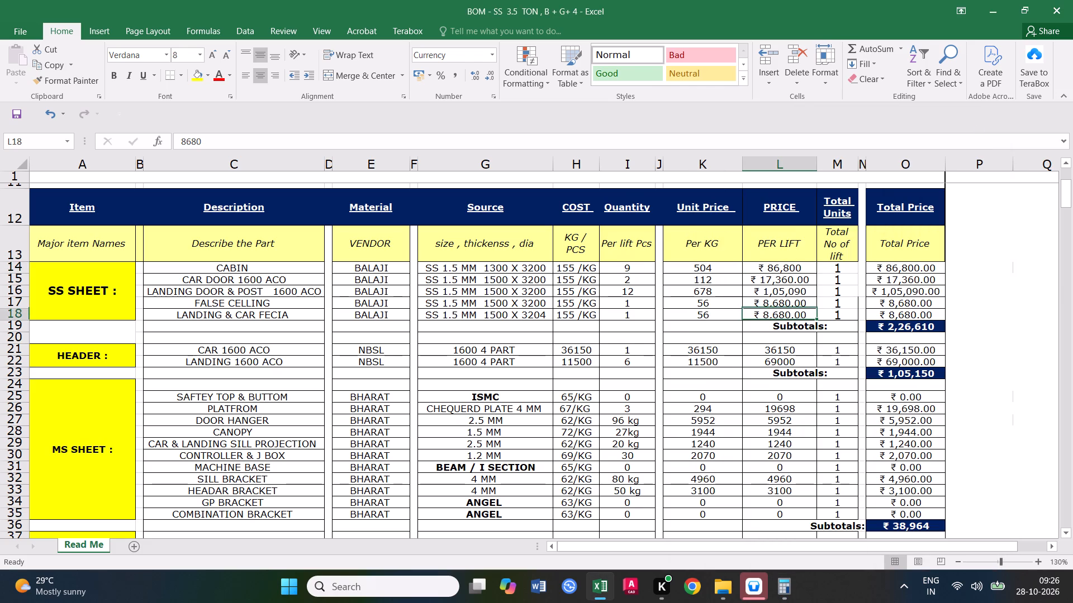
pyautogui.click(783, 272)
pyautogui.click(780, 320)
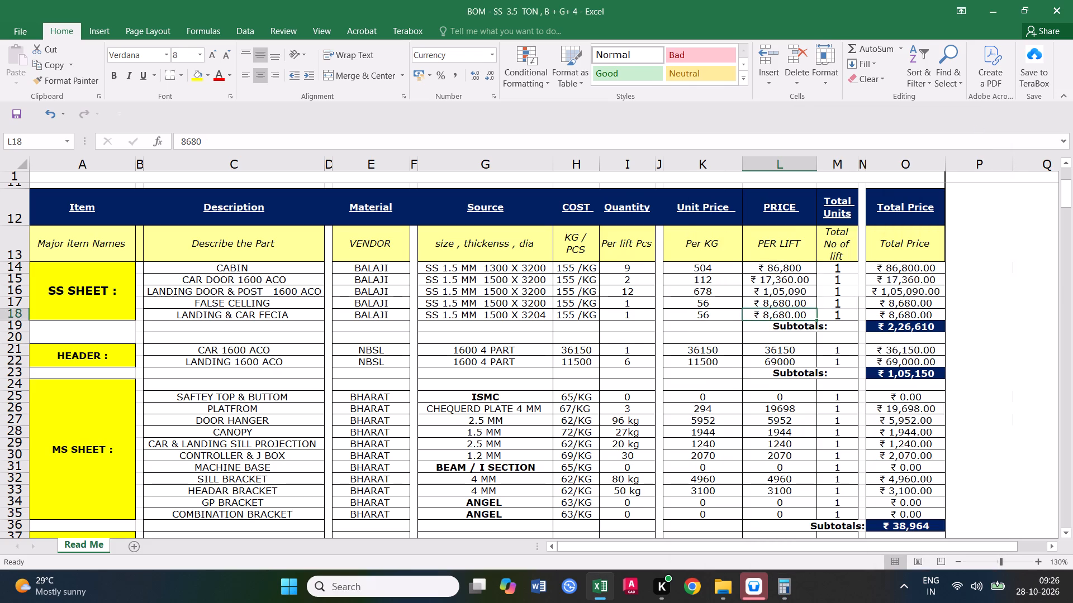
pyautogui.click(620, 270)
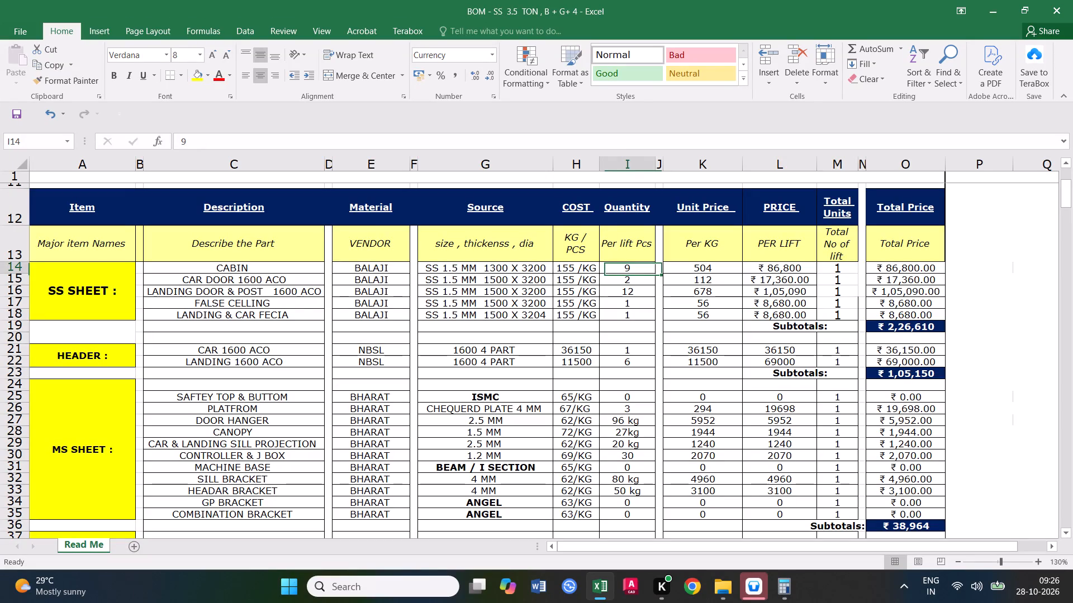
pyautogui.click(695, 271)
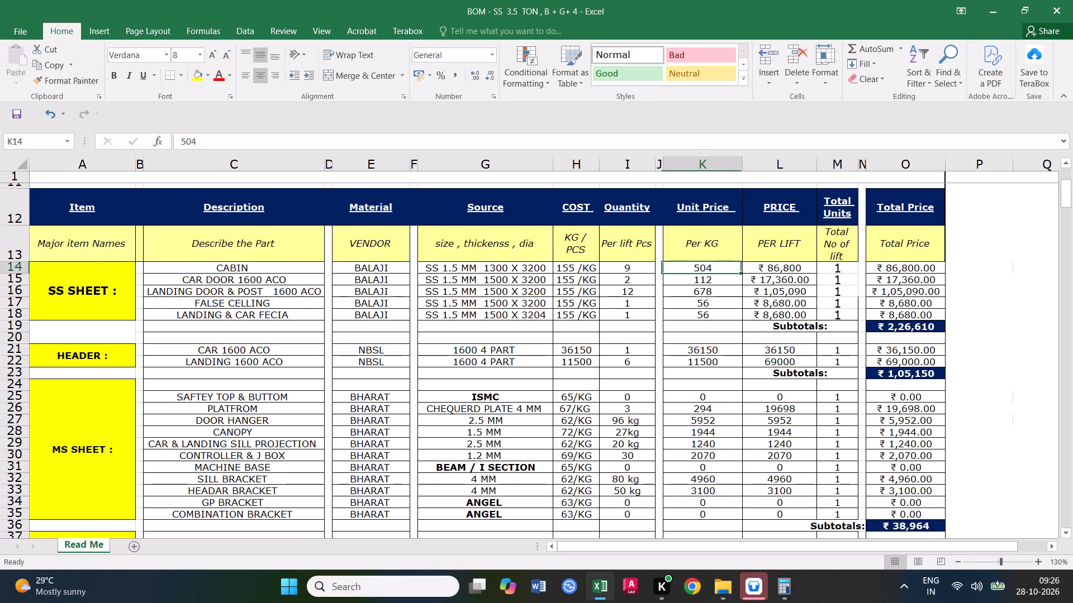
pyautogui.write('504*155')
pyautogui.press('Return')
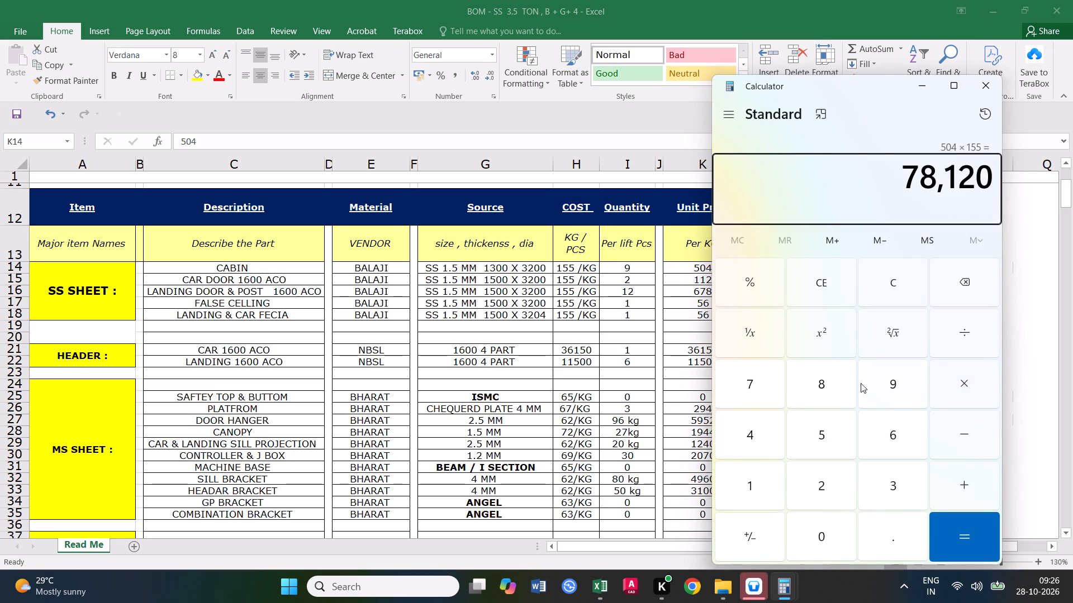
pyautogui.click(979, 97)
pyautogui.click(984, 87)
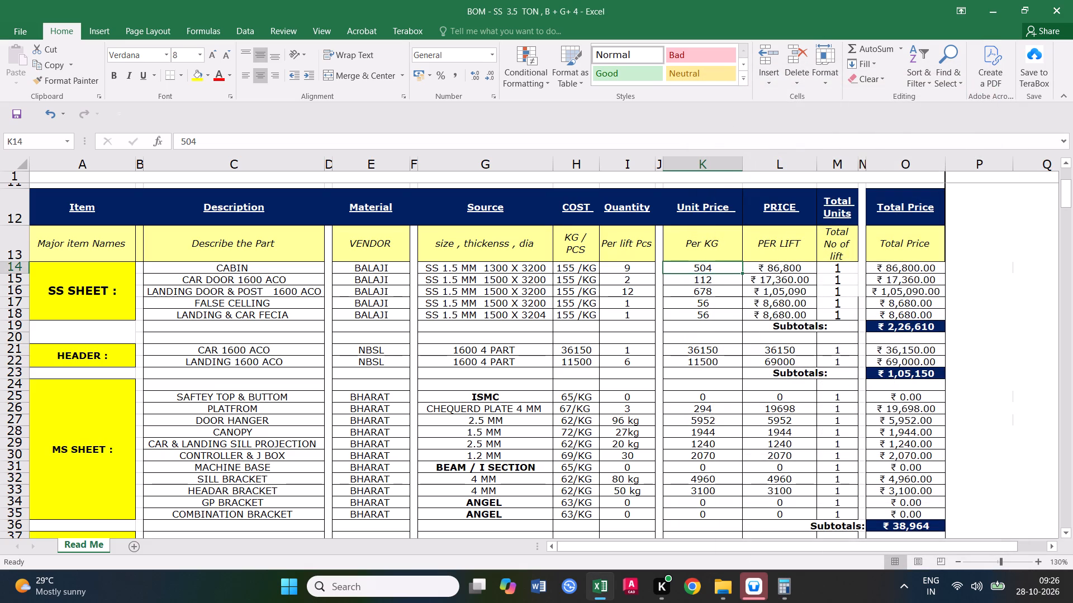
pyautogui.click(779, 270)
pyautogui.click(767, 305)
pyautogui.click(775, 268)
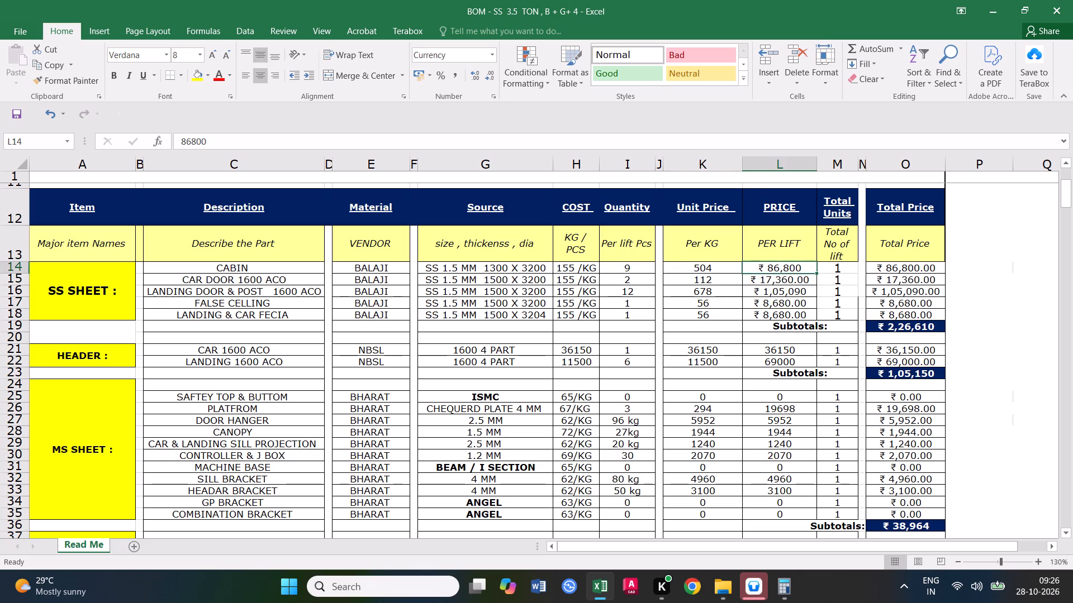
pyautogui.write('78120')
pyautogui.click(737, 345)
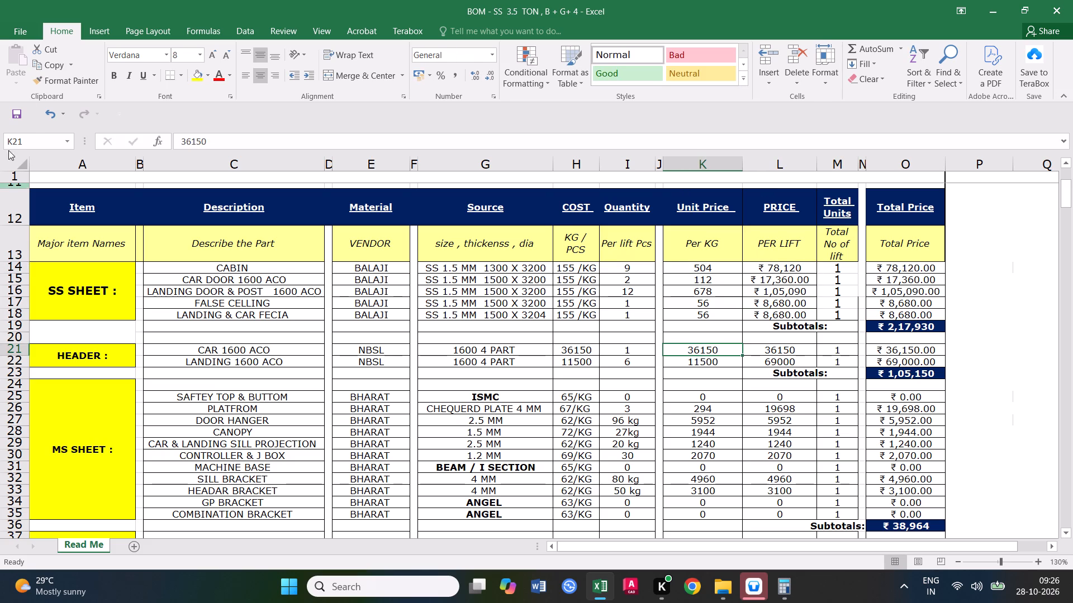
# Save the workbook with the updated CABIN price.
pyautogui.click(23, 116)
# Look through the BOM sections down to the ALL Totals row and back to the sheet's header.
pyautogui.scroll(-6, 884, 369)
pyautogui.scroll(-6, 1070, 218)
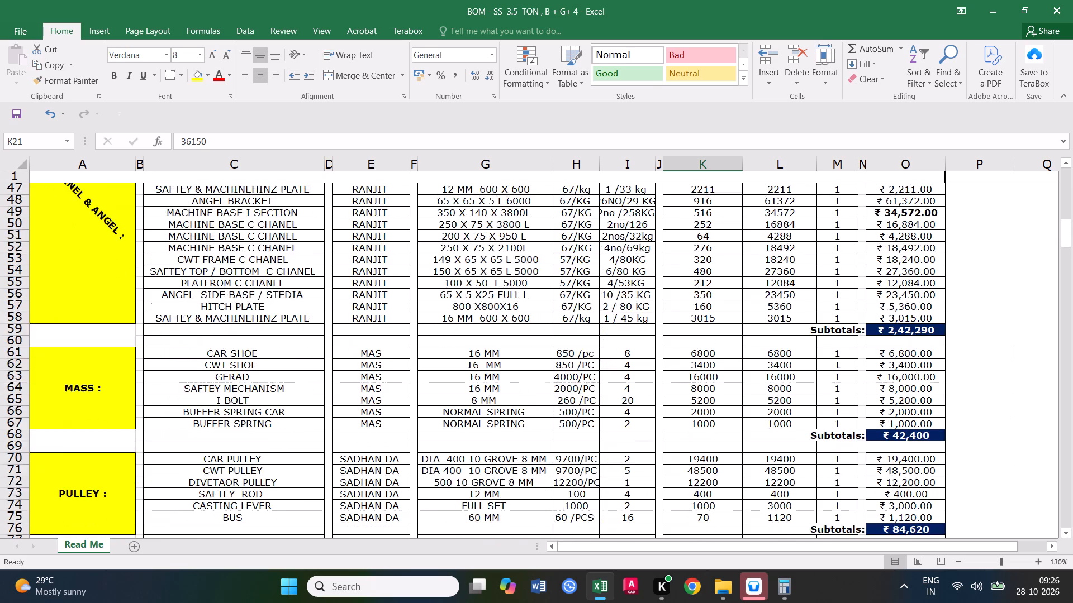
pyautogui.scroll(-20, 939, 306)
pyautogui.scroll(-10, 939, 306)
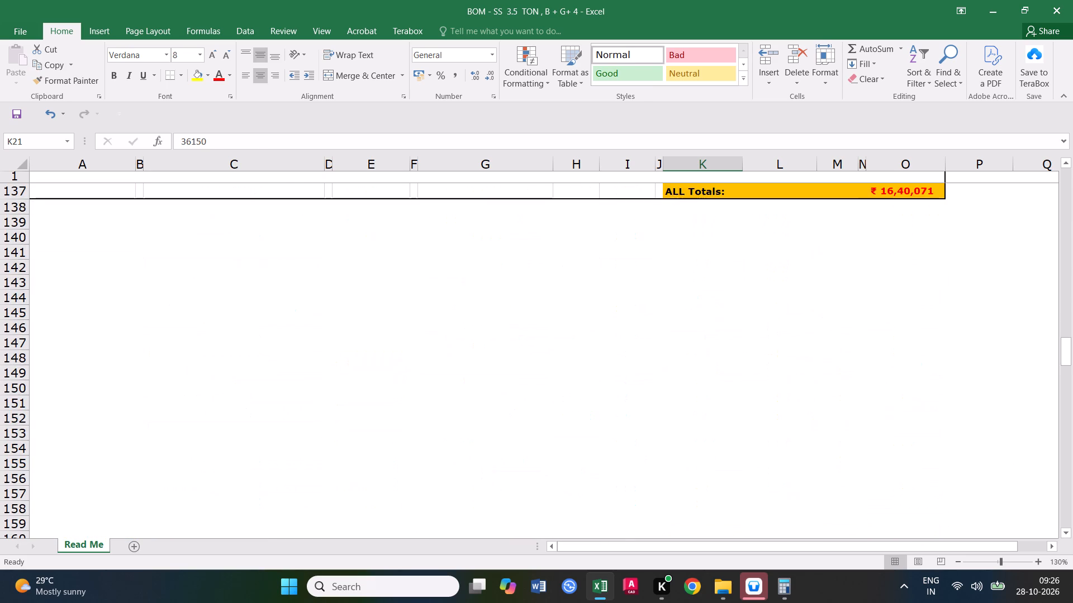
pyautogui.scroll(3, 892, 381)
pyautogui.scroll(20, 892, 381)
pyautogui.scroll(2, 897, 367)
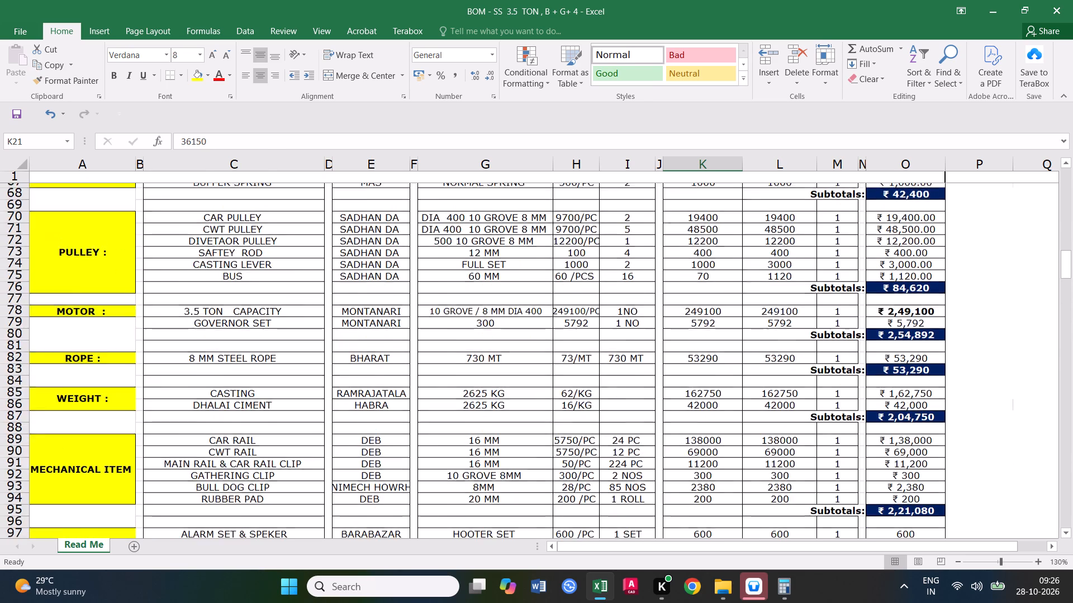
pyautogui.scroll(19, 897, 367)
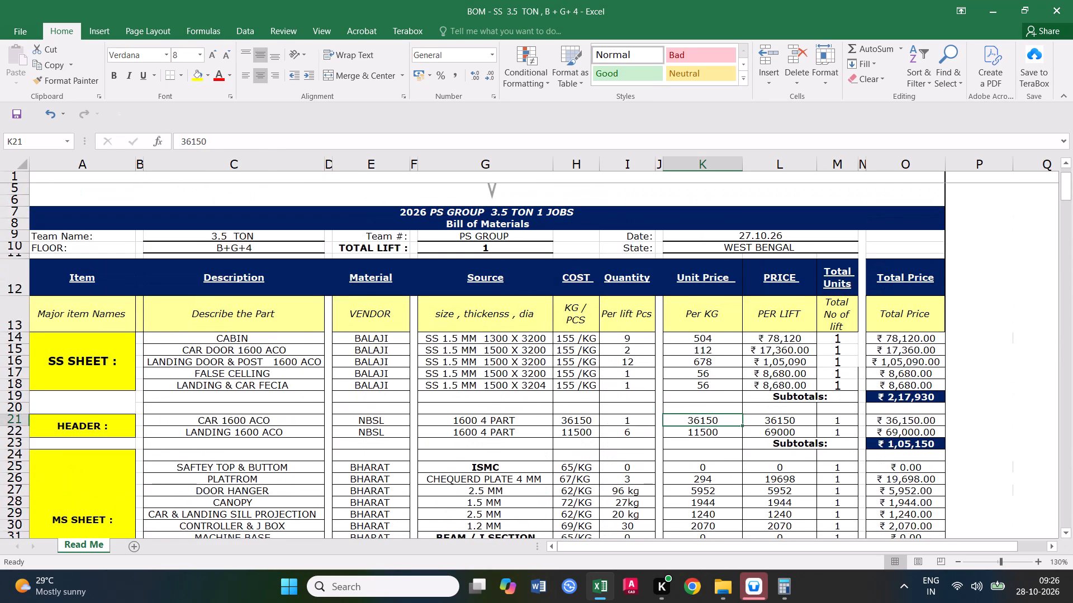
pyautogui.scroll(7, 800, 376)
# Save the workbook again.
pyautogui.tripleClick(6, 110)
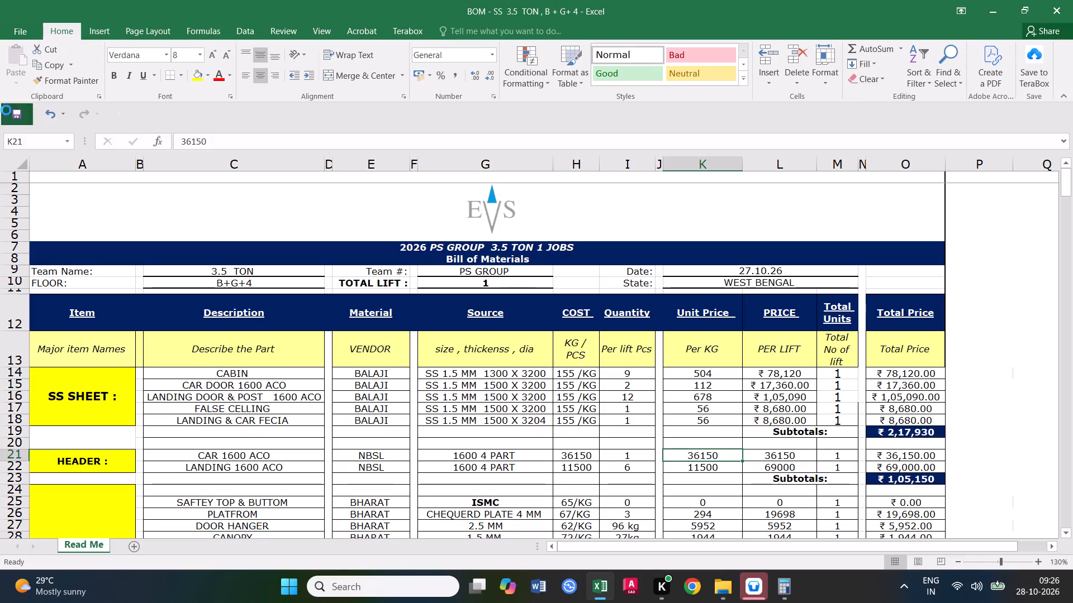
# Save a PDF copy of the workbook in the PS ALL folder, keeping the file name BOM - SS 3.5 TON , B + G+ 4.
pyautogui.click(22, 35)
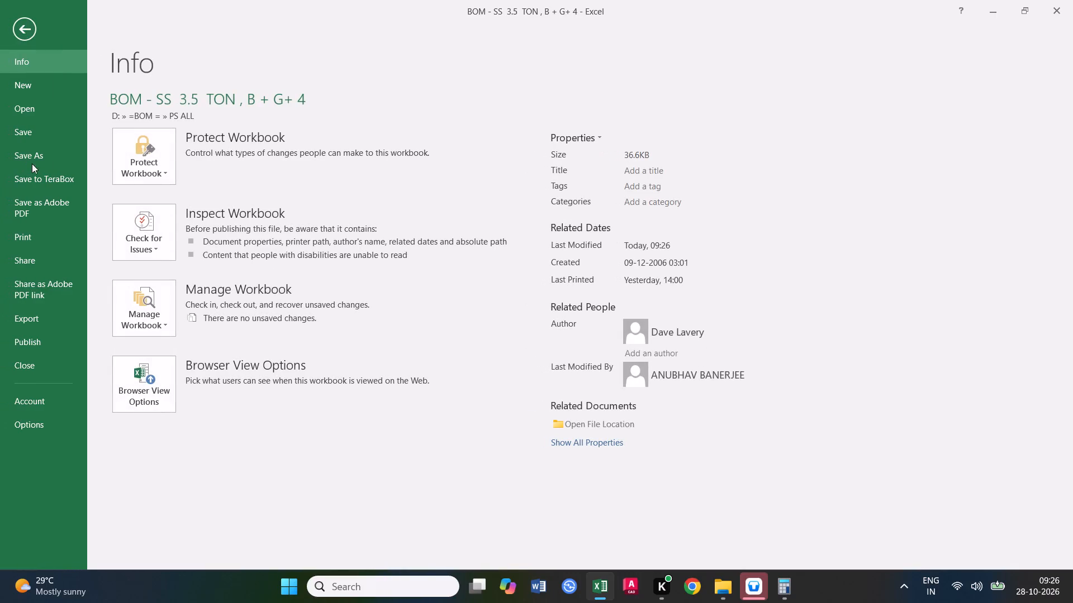
pyautogui.click(33, 160)
pyautogui.click(369, 133)
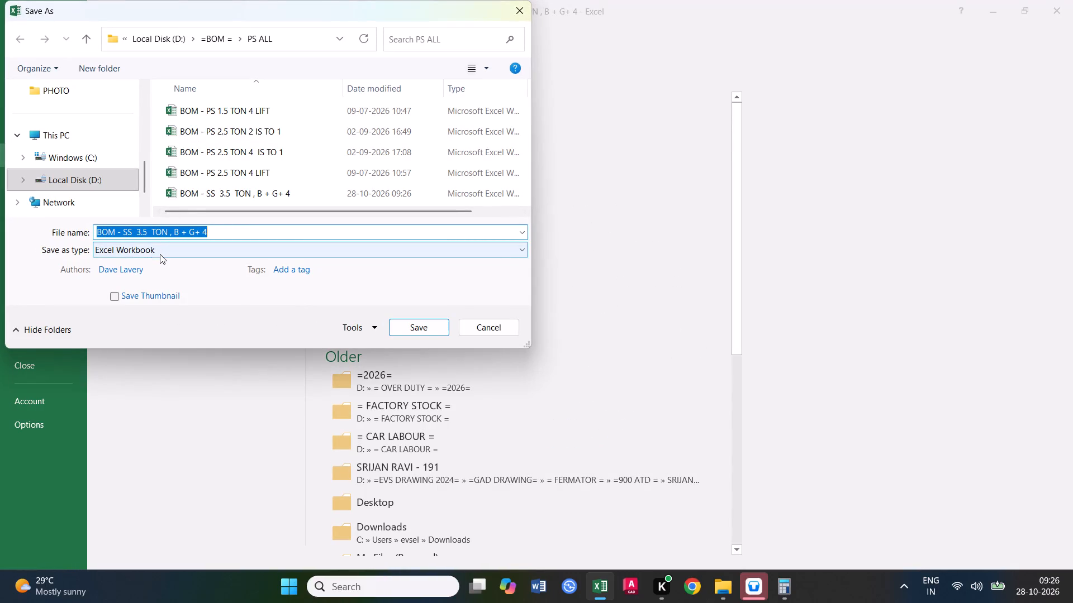
pyautogui.click(160, 254)
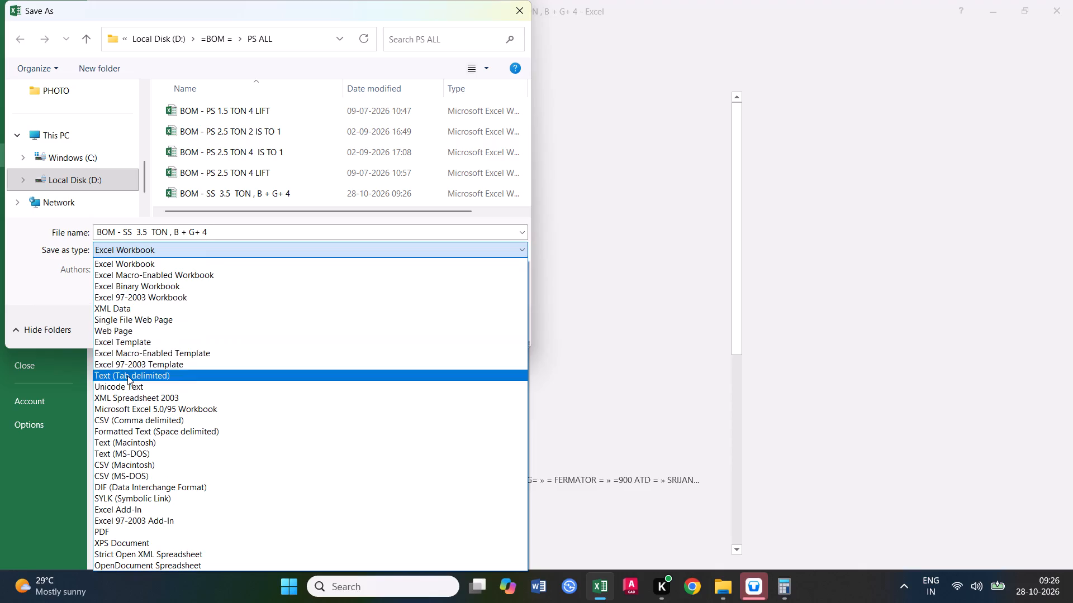
pyautogui.click(108, 531)
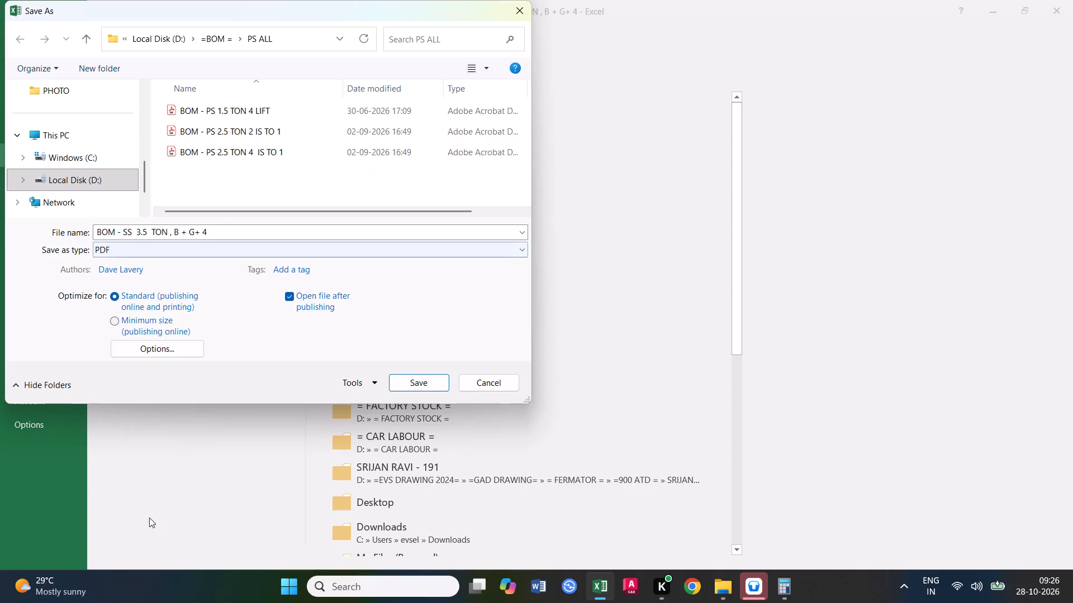
pyautogui.click(412, 386)
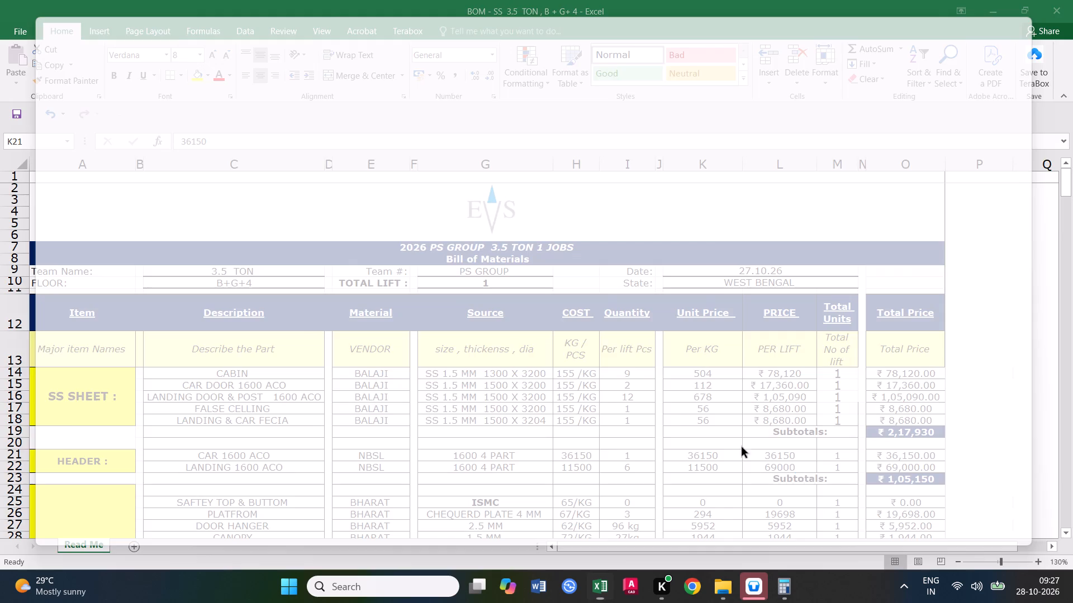
# Review the exported PDF in Acrobat from the first page to the ALL Totals row and back.
pyautogui.click(184, 76)
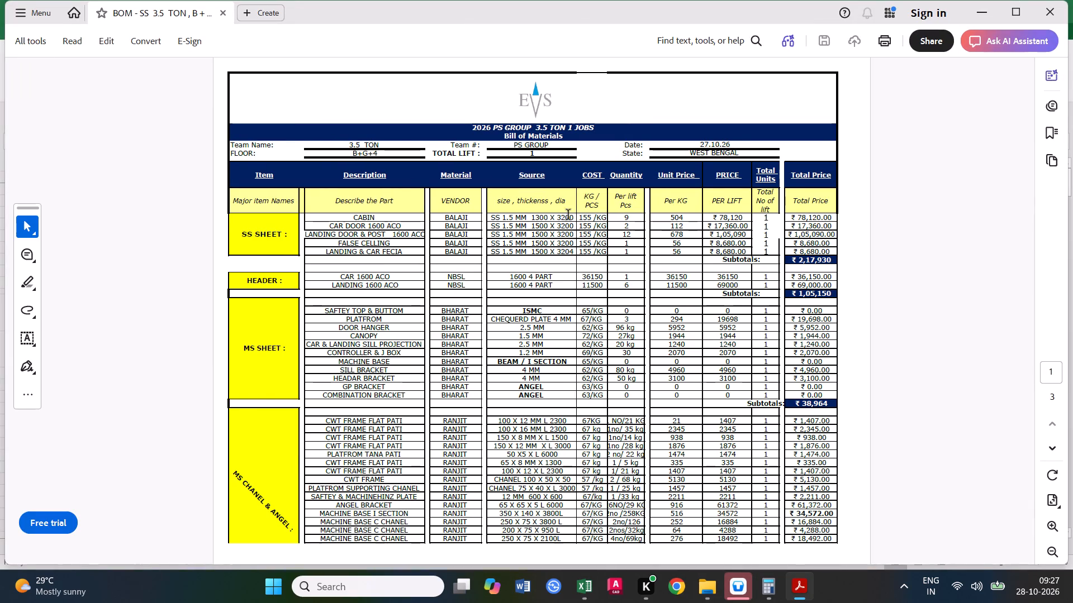
pyautogui.scroll(-3, 729, 324)
pyautogui.scroll(-1, 672, 351)
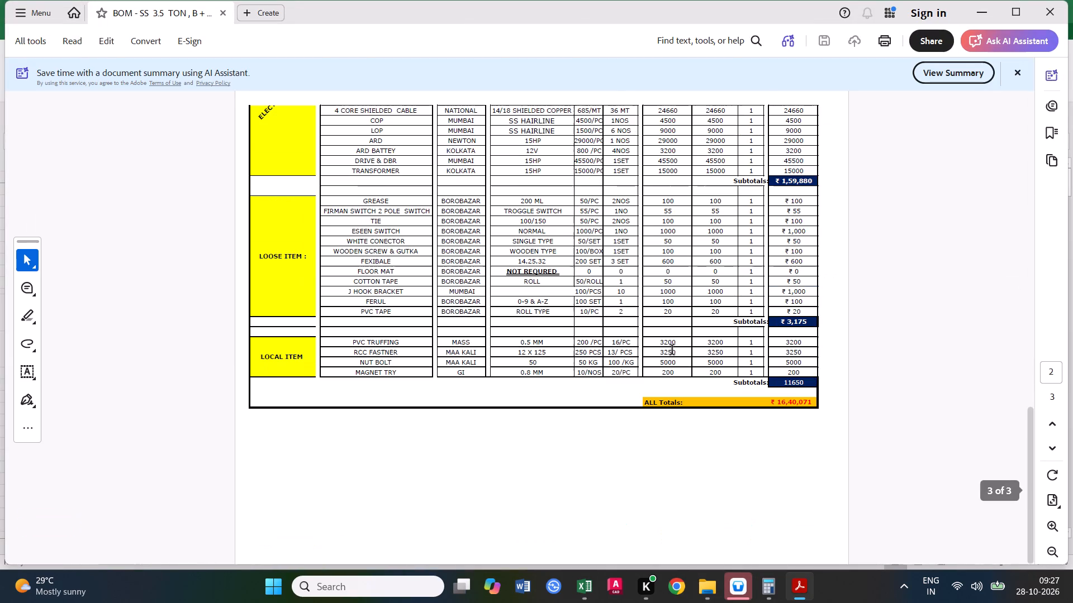
pyautogui.scroll(-1, 672, 351)
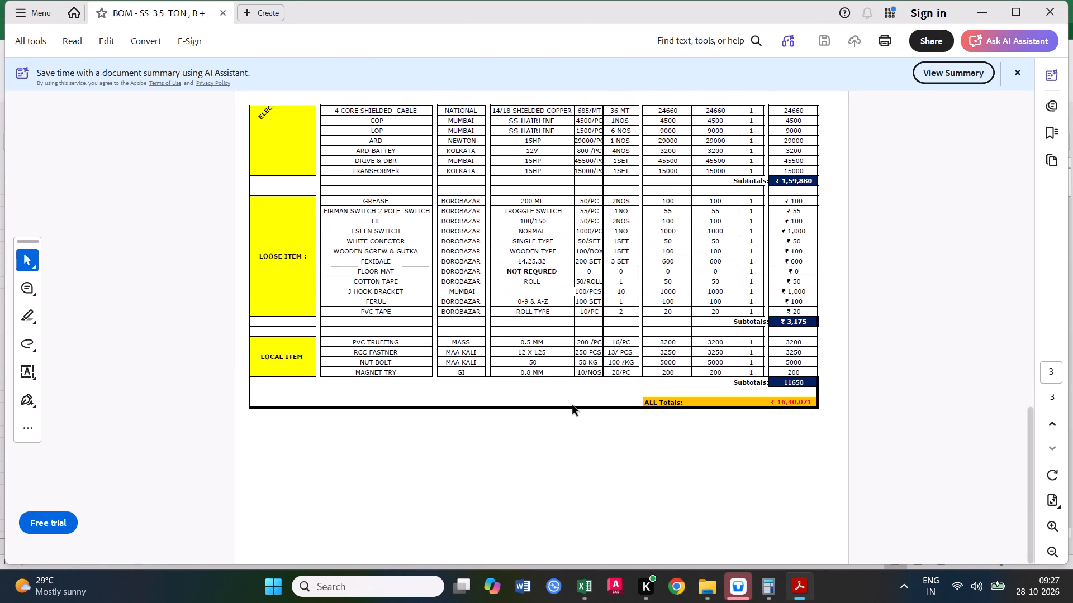
pyautogui.scroll(4, 573, 405)
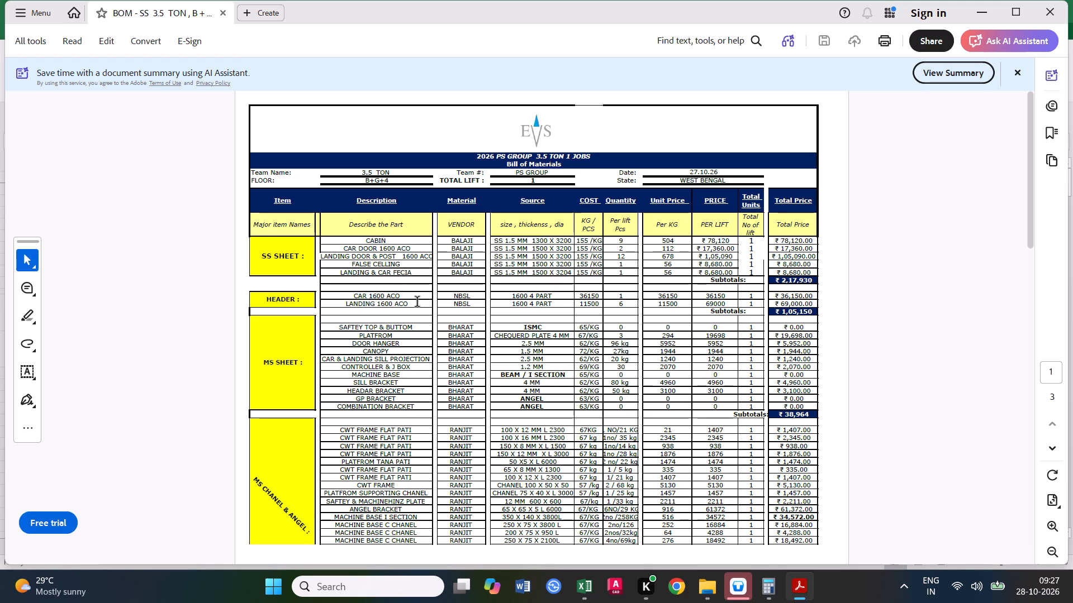
pyautogui.scroll(-1, 417, 303)
pyautogui.scroll(1, 417, 303)
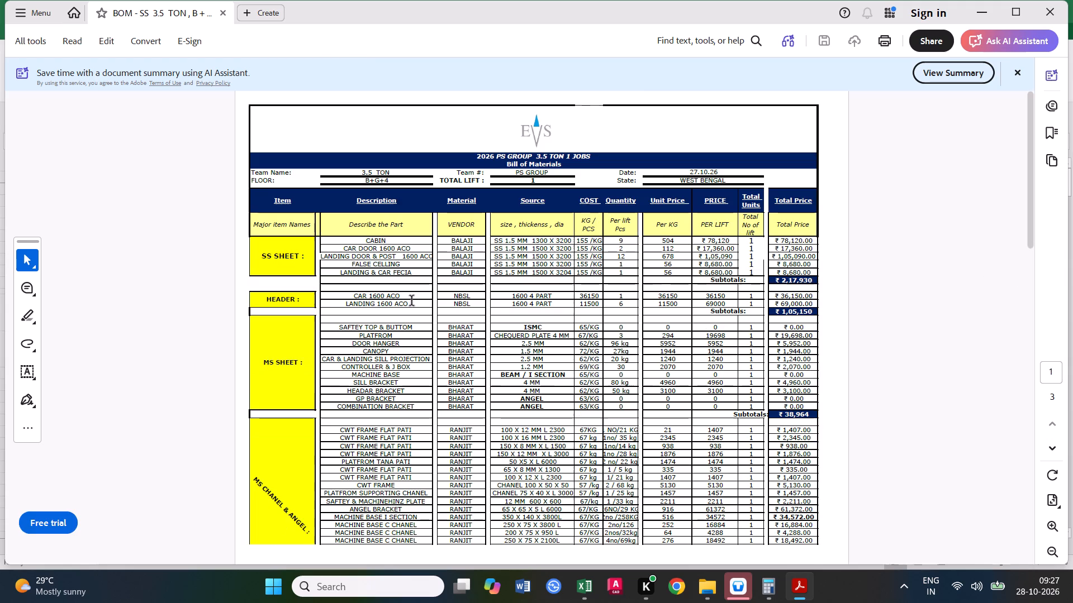
pyautogui.click(414, 303)
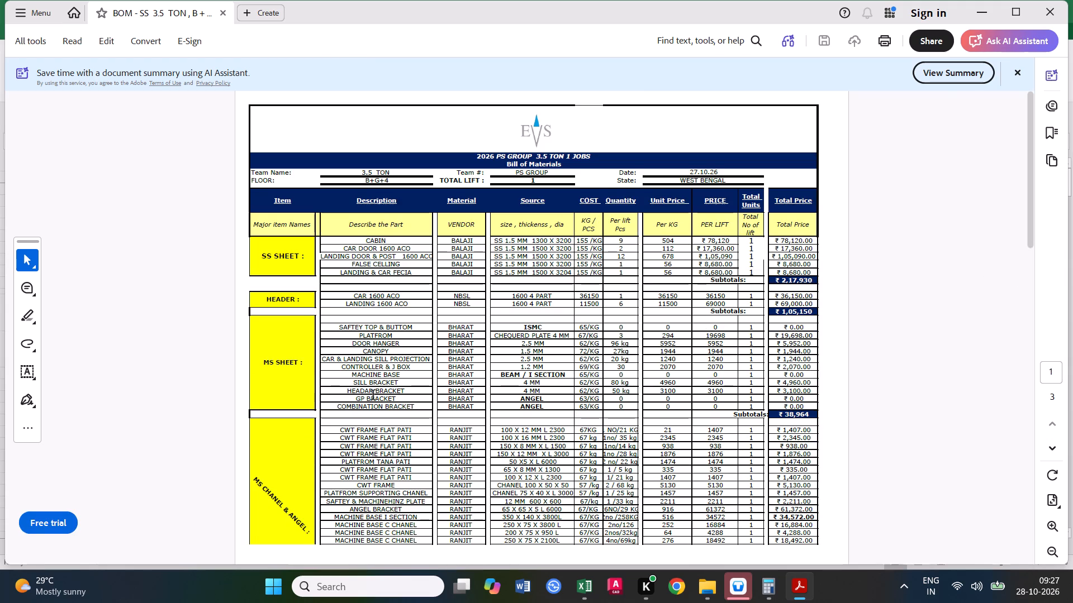
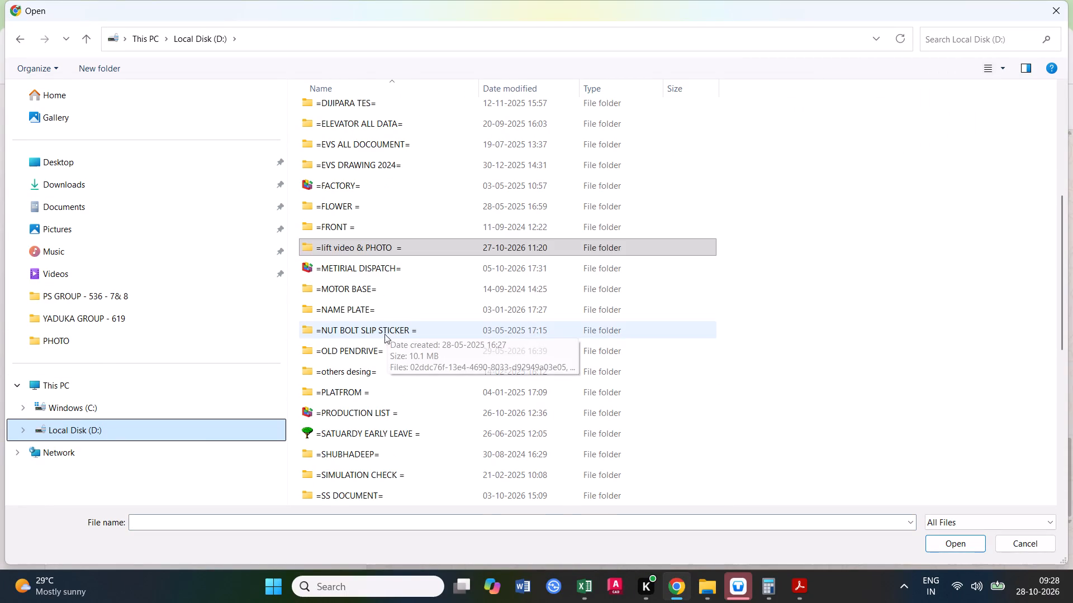
# Browse to the PS ALL folder inside the =BOM = folder on Local Disk (D:) in the file selection dialog.
pyautogui.scroll(6, 371, 272)
pyautogui.scroll(3, 407, 229)
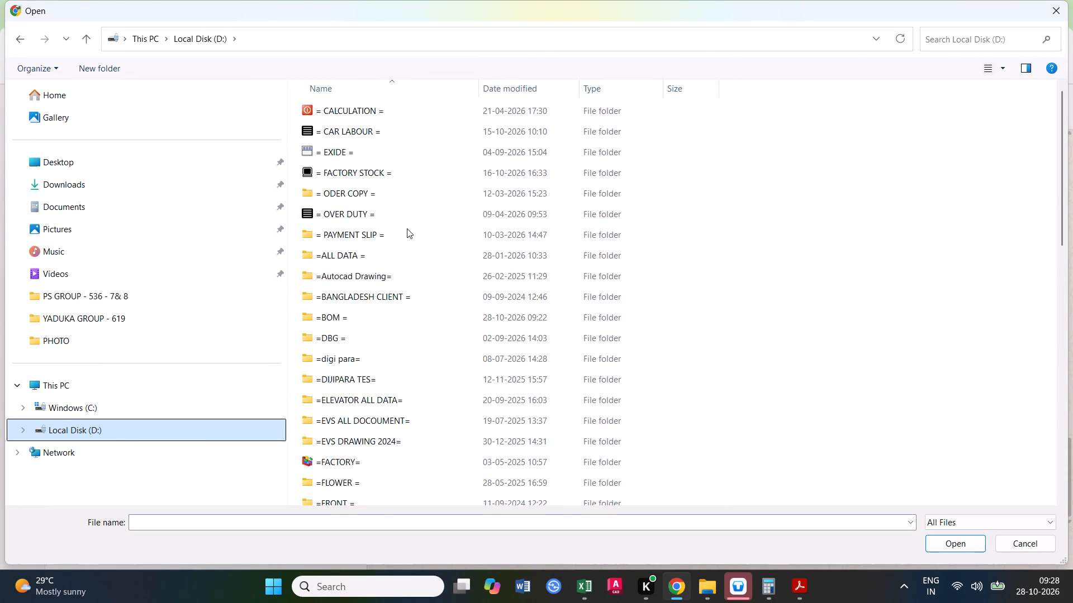
pyautogui.doubleClick(315, 320)
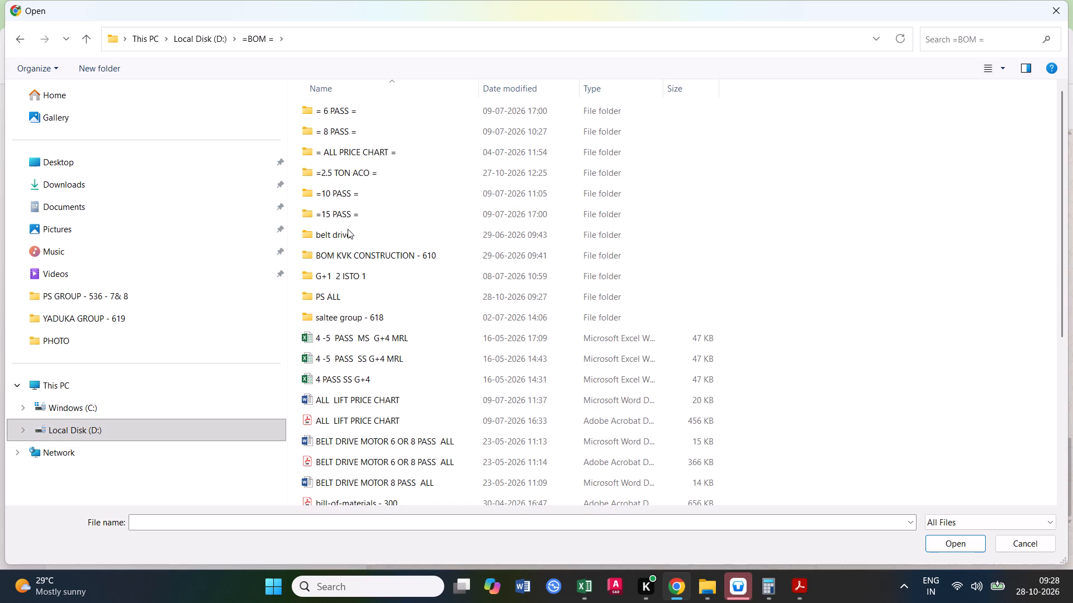
pyautogui.doubleClick(343, 301)
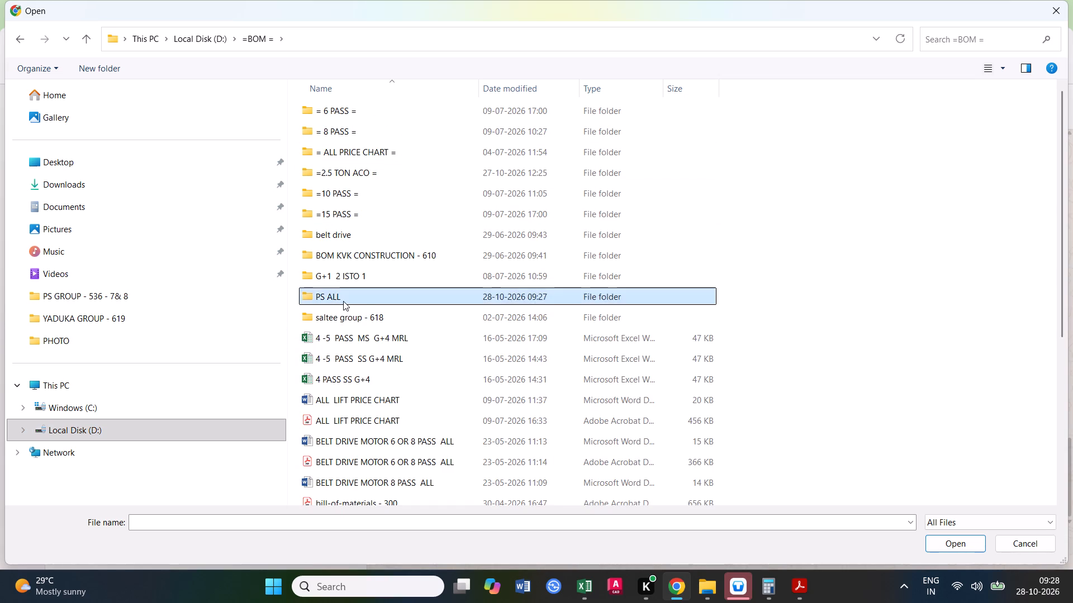
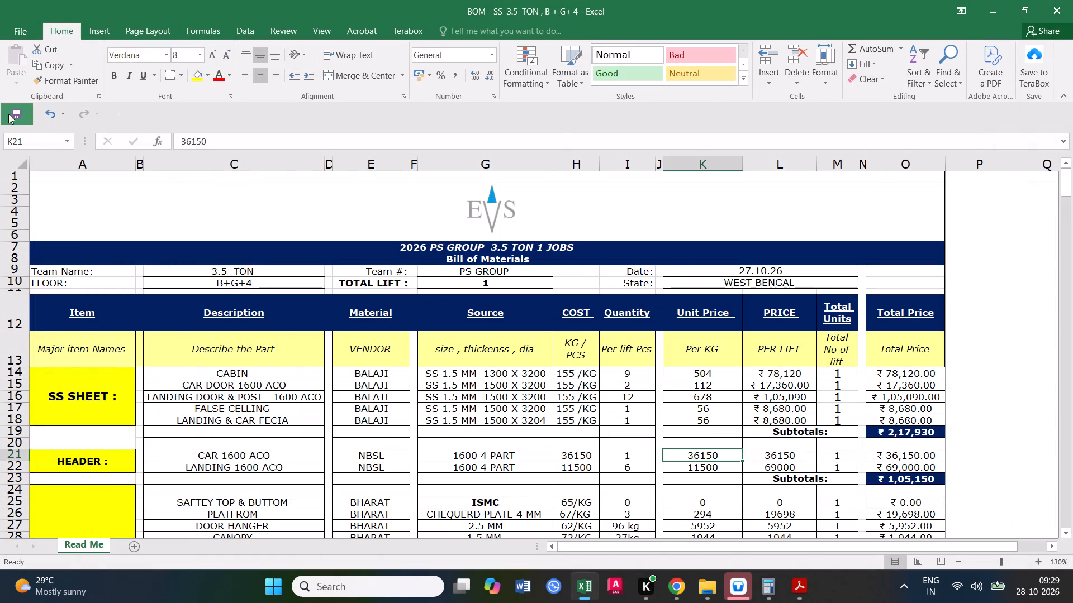
# Save the BOM - SS 3.5 TON, B + G+ 4 workbook and close it.
pyautogui.click(15, 116)
pyautogui.scroll(-2, 643, 383)
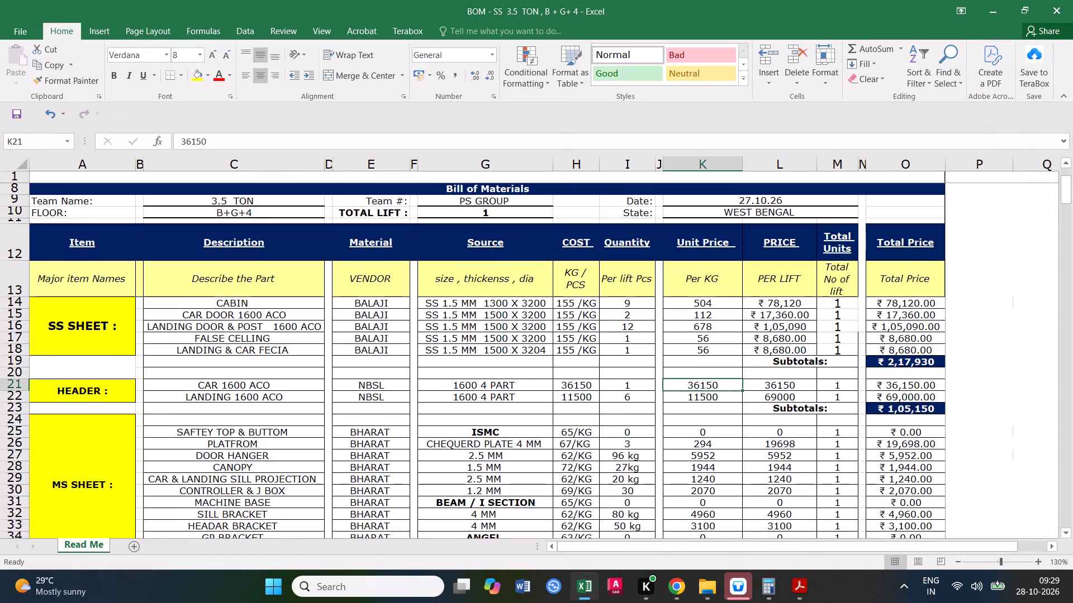
pyautogui.scroll(4, 643, 386)
pyautogui.click(1070, 5)
# In File Explorer, go up from the PS ALL folder to the =BOM = folder.
pyautogui.click(296, 347)
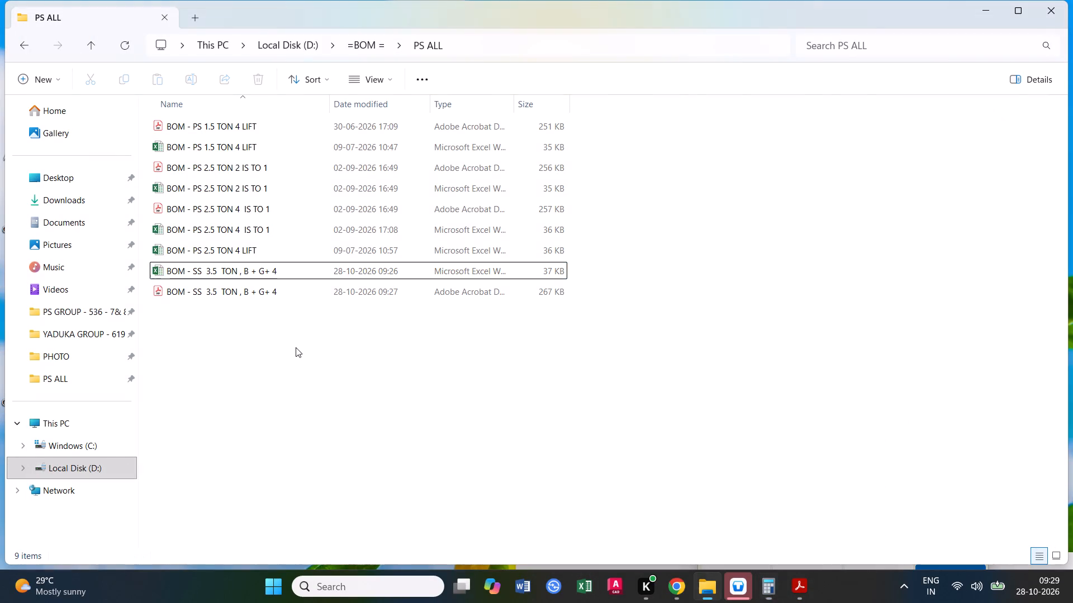
pyautogui.click(253, 147)
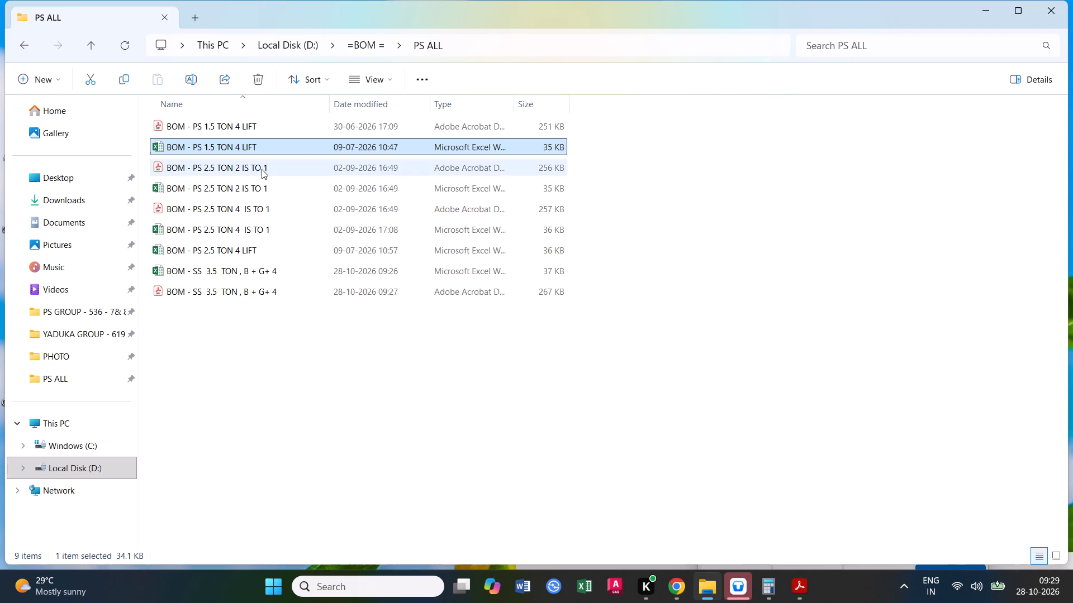
pyautogui.click(84, 40)
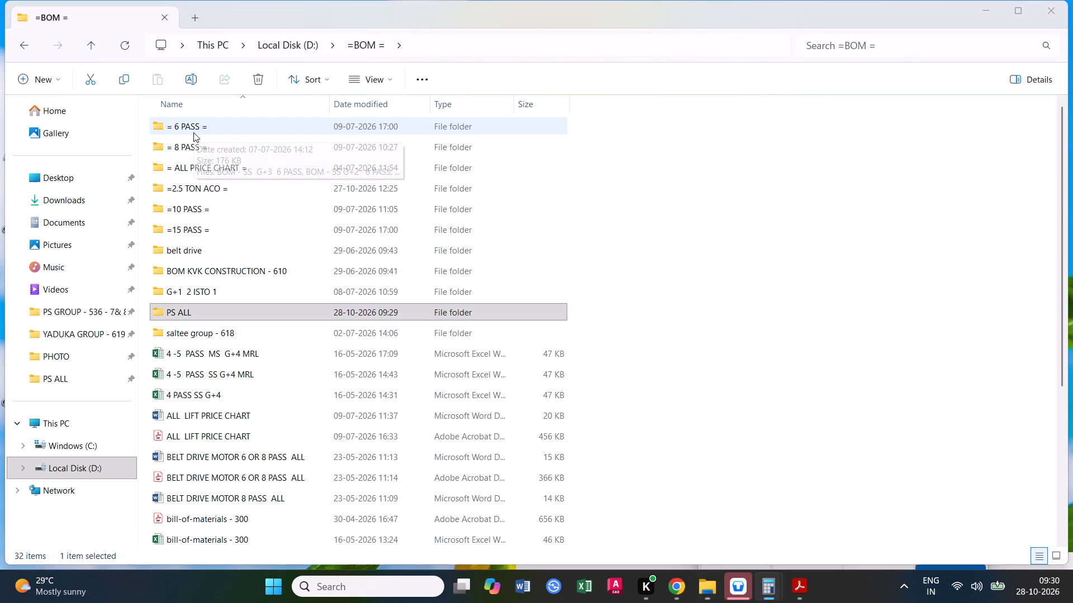
# Switch to Calculator, divide 680 by 68, and close it.
pyautogui.write('680*')
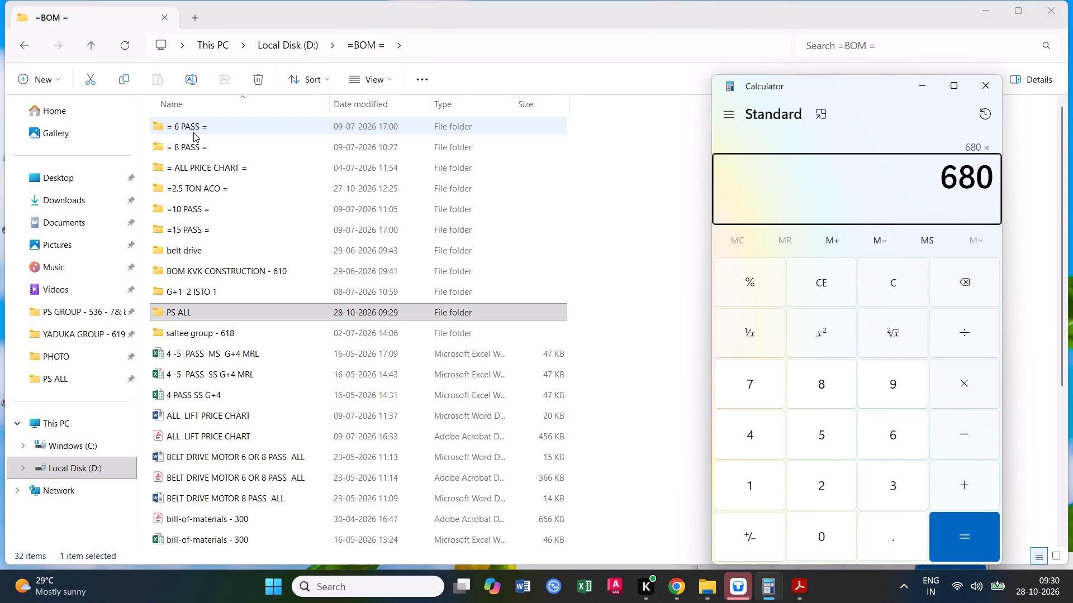
pyautogui.write('/68')
pyautogui.press('Return')
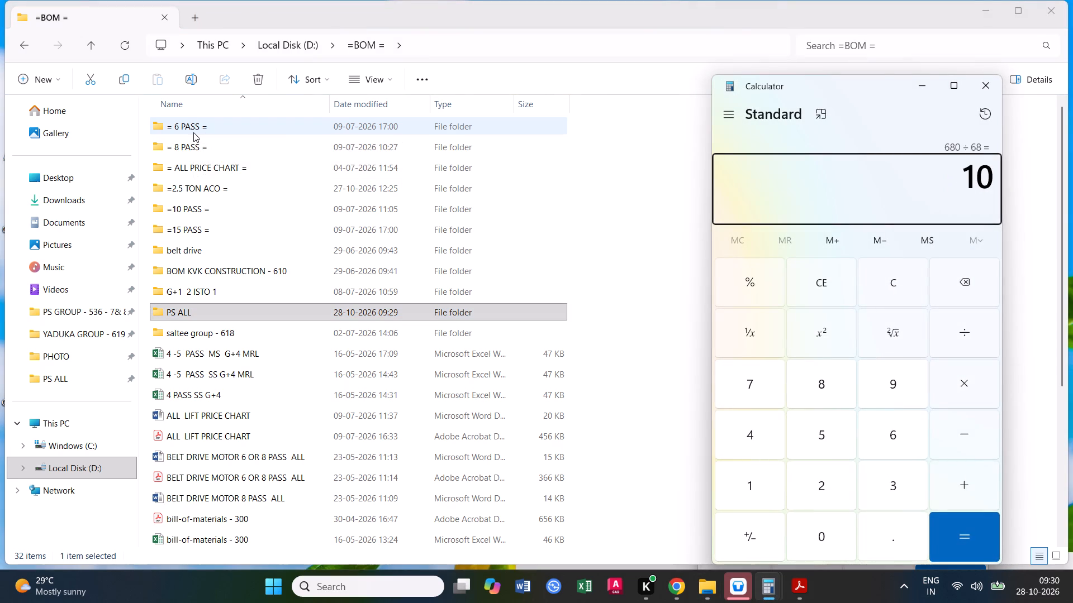
pyautogui.click(990, 93)
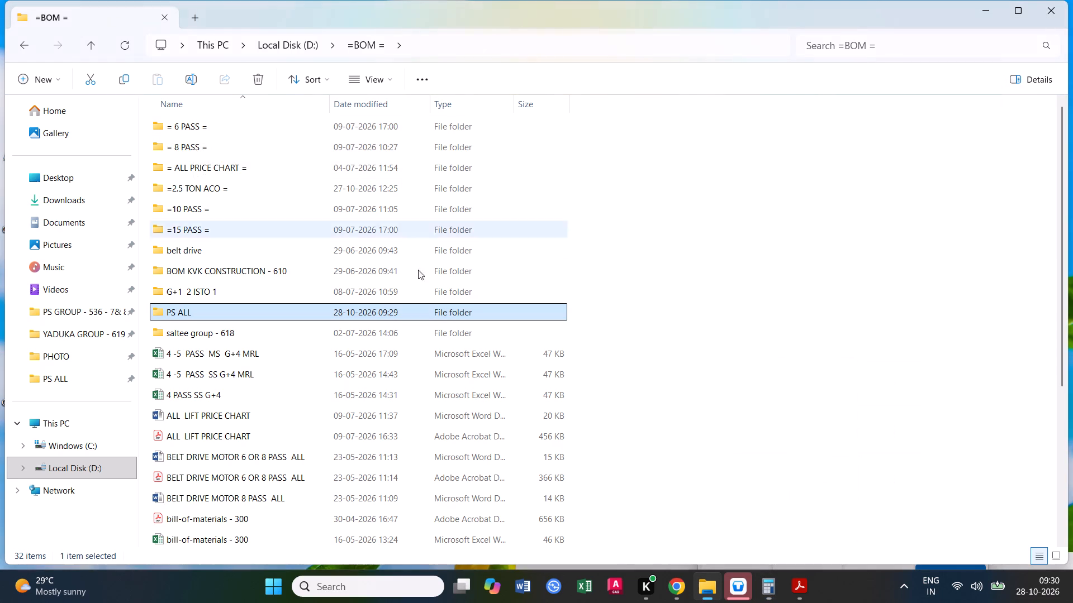
# Open the BOM -SS G+4 10 PASS workbook from the =10 PASS = folder.
pyautogui.doubleClick(249, 209)
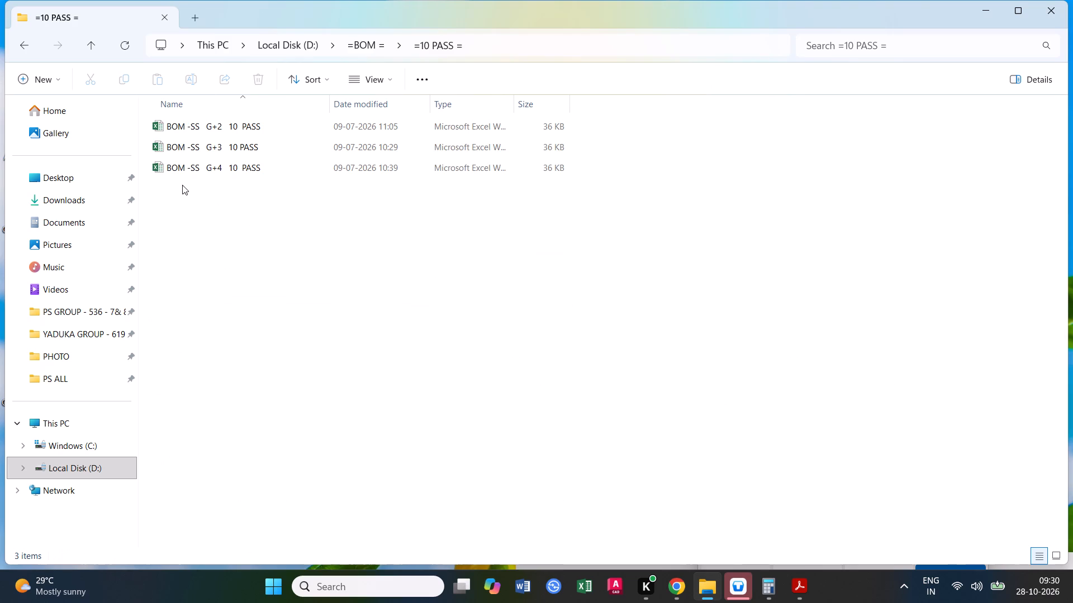
pyautogui.doubleClick(240, 167)
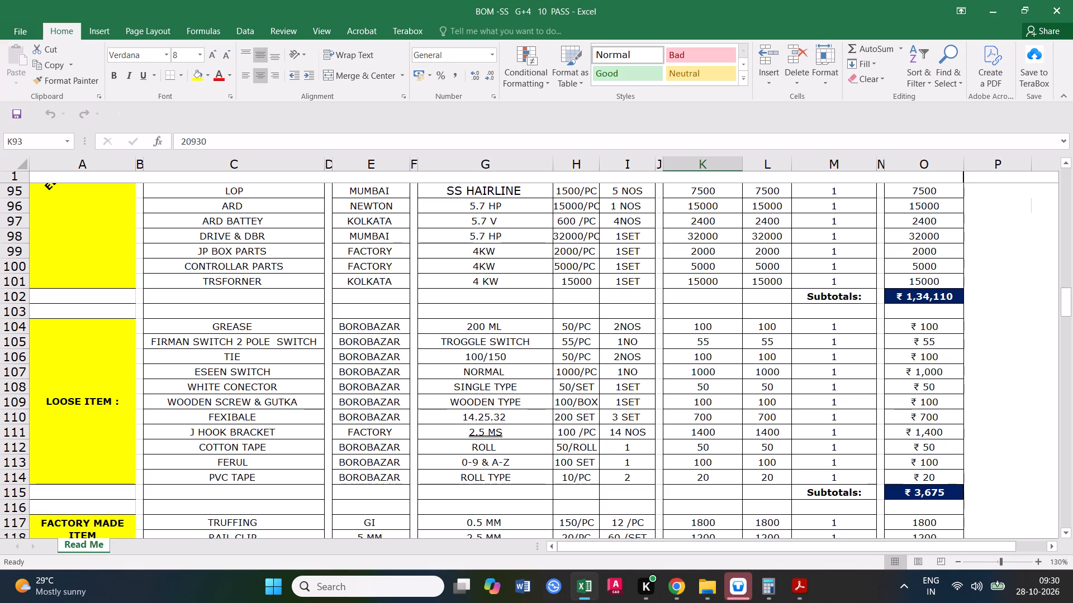
# Change the sheet's title line to 2026 PS GROUP 680 kg 1 JOBS.
pyautogui.scroll(20, 520, 397)
pyautogui.scroll(2, 520, 397)
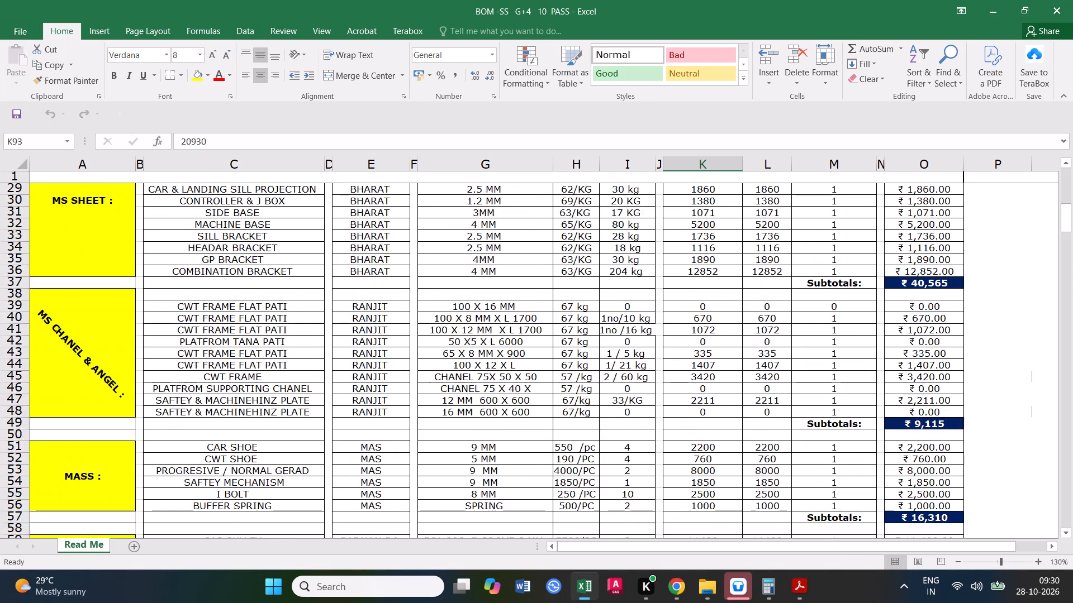
pyautogui.scroll(16, 536, 380)
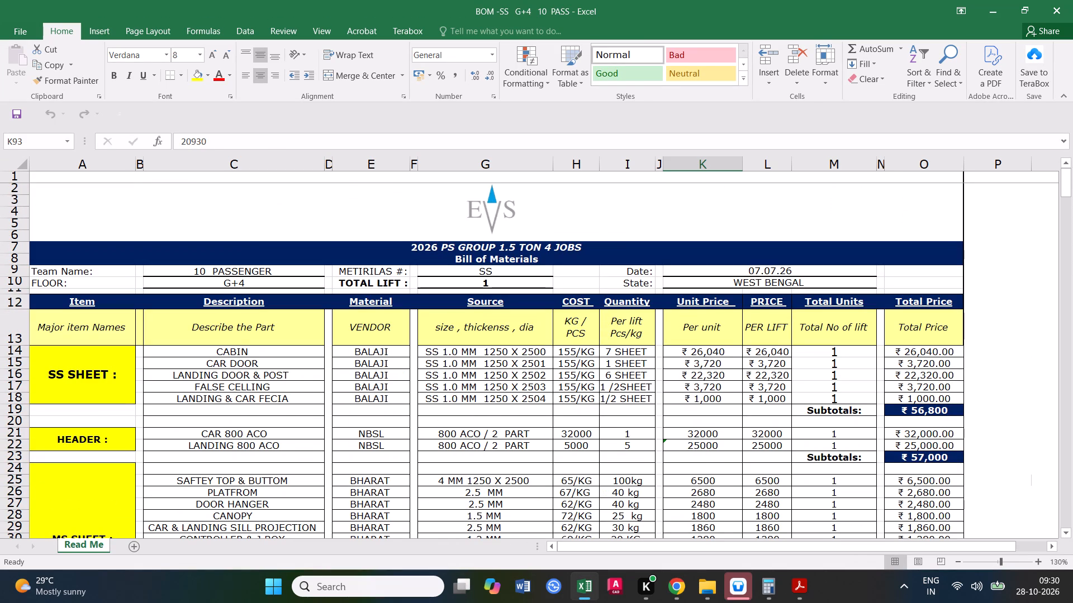
pyautogui.doubleClick(515, 250)
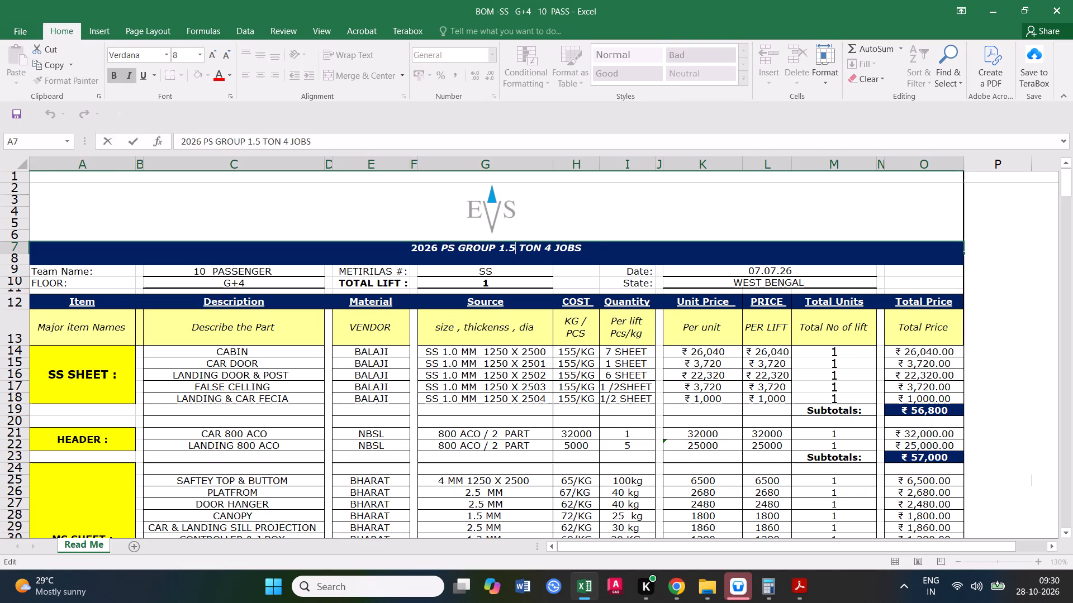
pyautogui.moveTo(517, 248); pyautogui.dragTo(501, 250)
pyautogui.moveTo(518, 251); pyautogui.dragTo(499, 251)
pyautogui.write('680')
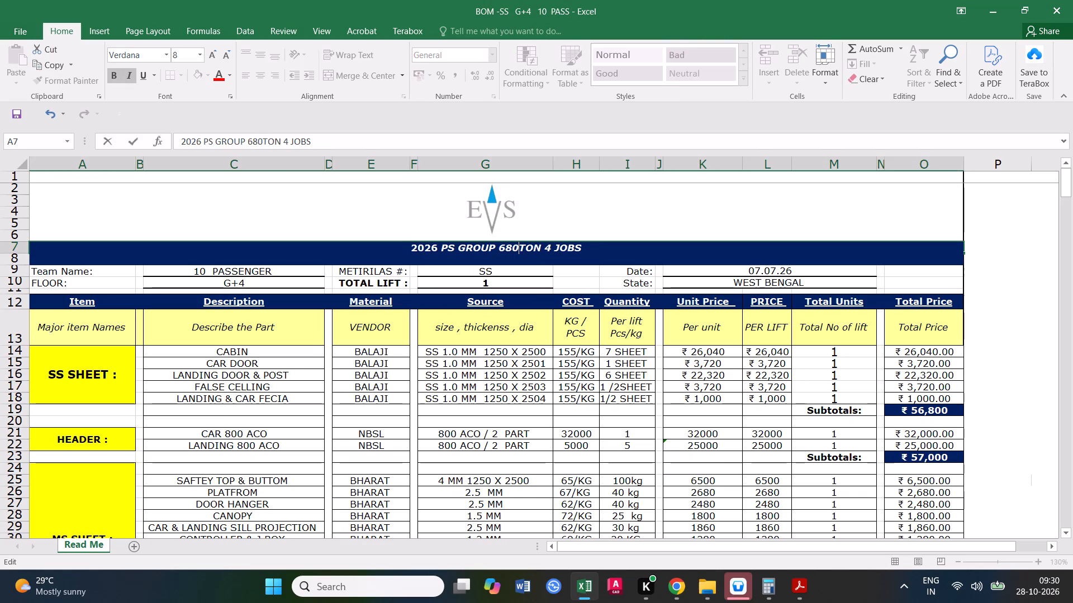
pyautogui.press('space')
pyautogui.write('kg')
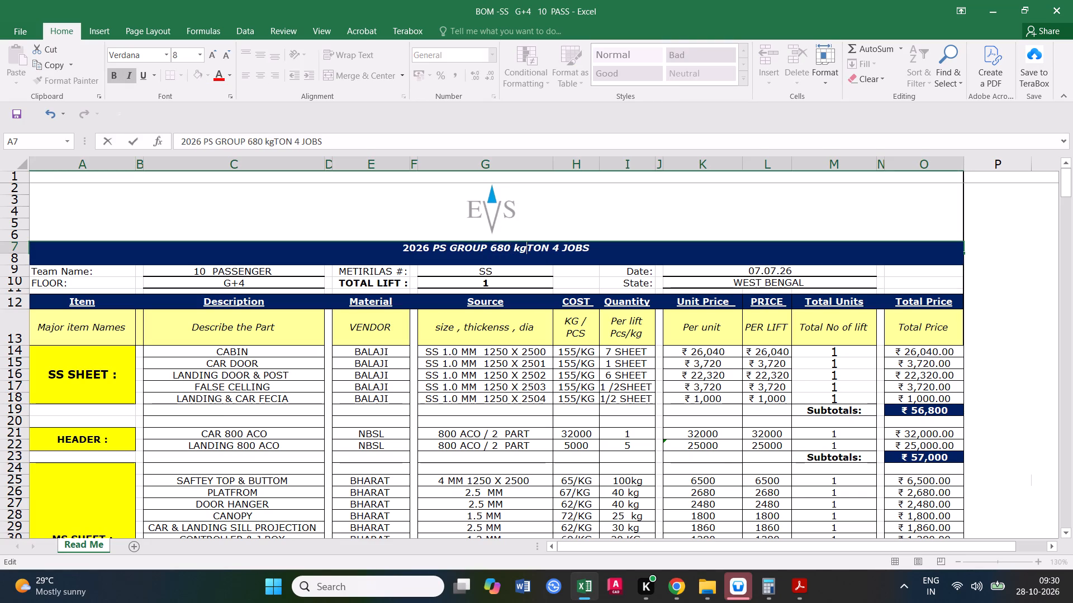
pyautogui.click(557, 246)
pyautogui.press('BackSpace')
pyautogui.press('BackSpace')
pyautogui.press('BackSpace')
pyautogui.press('BackSpace')
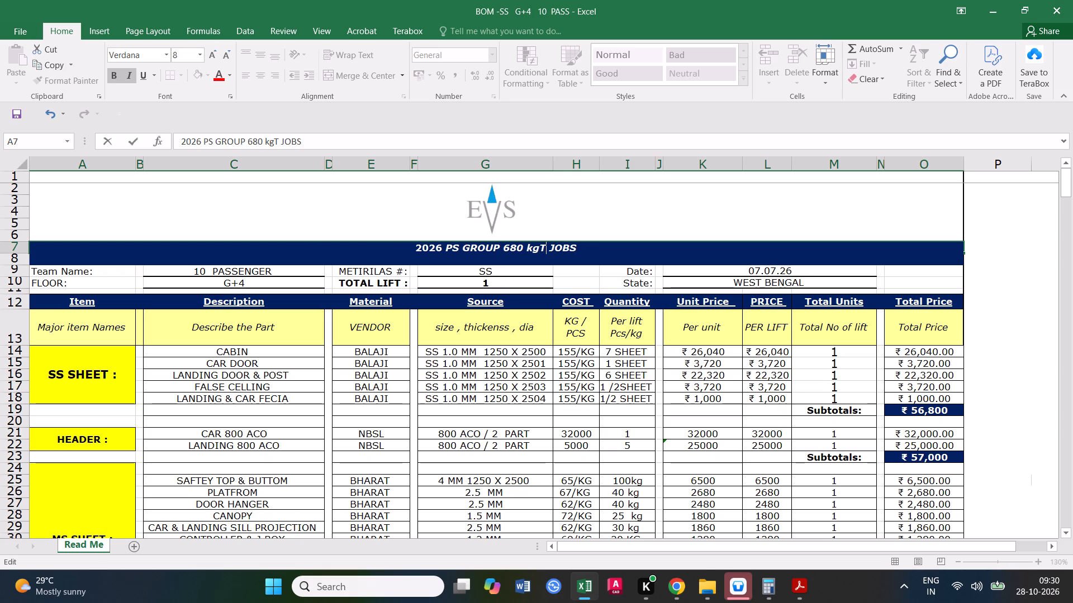
pyautogui.press('BackSpace')
pyautogui.press('space')
pyautogui.write('1')
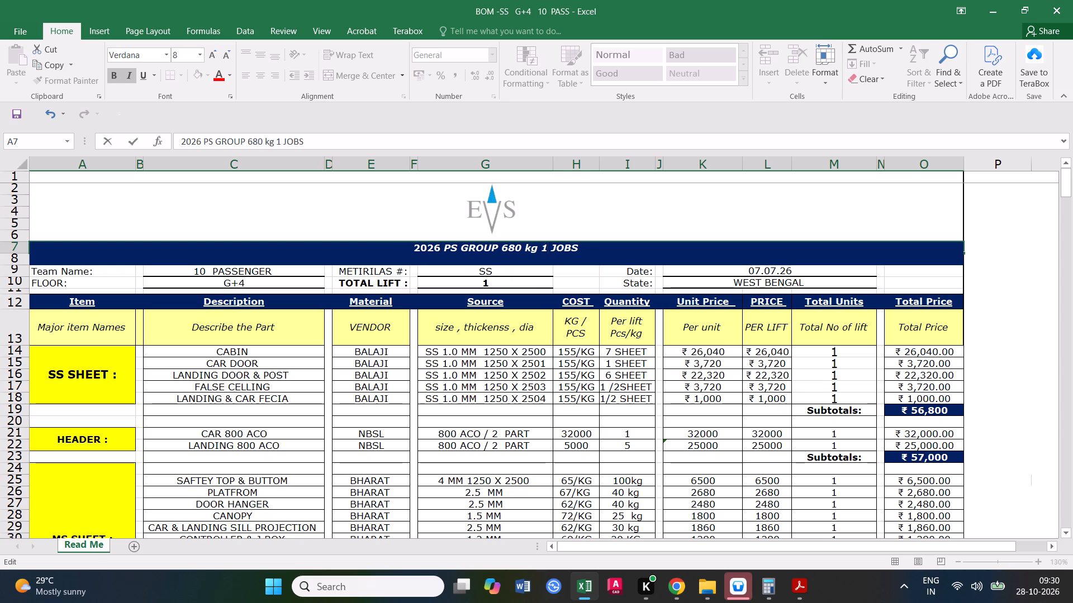
pyautogui.click(273, 271)
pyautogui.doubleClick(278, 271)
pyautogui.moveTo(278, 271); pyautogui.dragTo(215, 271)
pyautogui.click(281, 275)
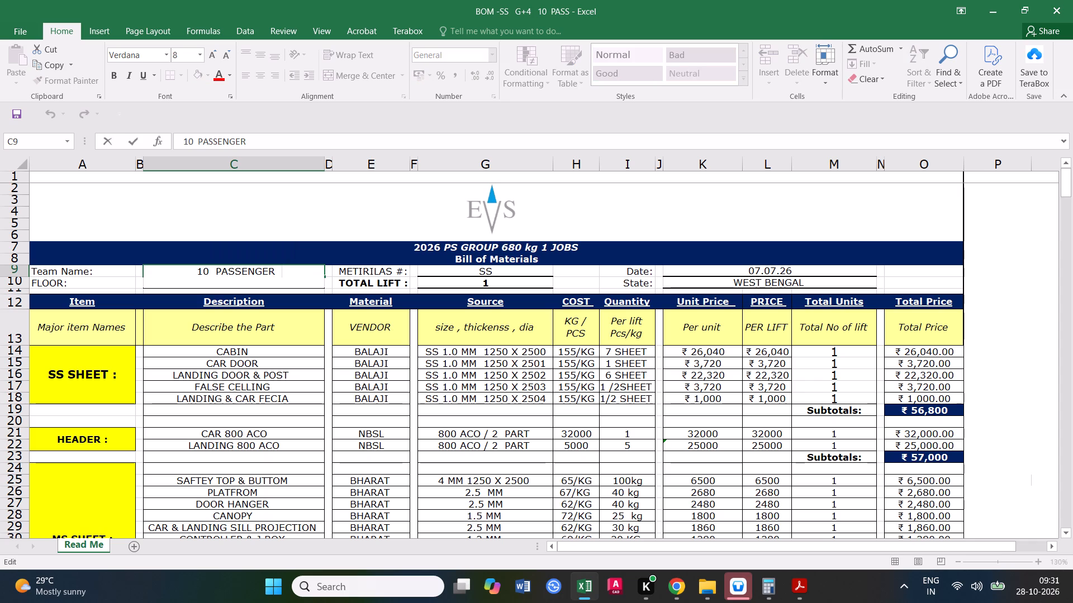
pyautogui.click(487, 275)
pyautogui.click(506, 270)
# Set the date in the BOM header to 28.10.26.
pyautogui.doubleClick(771, 273)
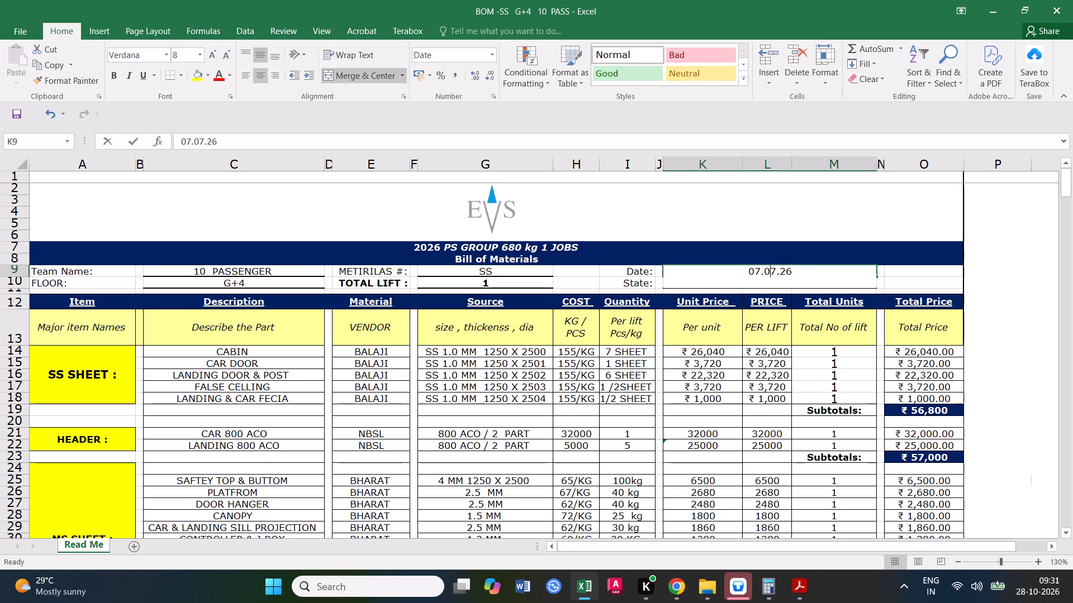
pyautogui.click(776, 268)
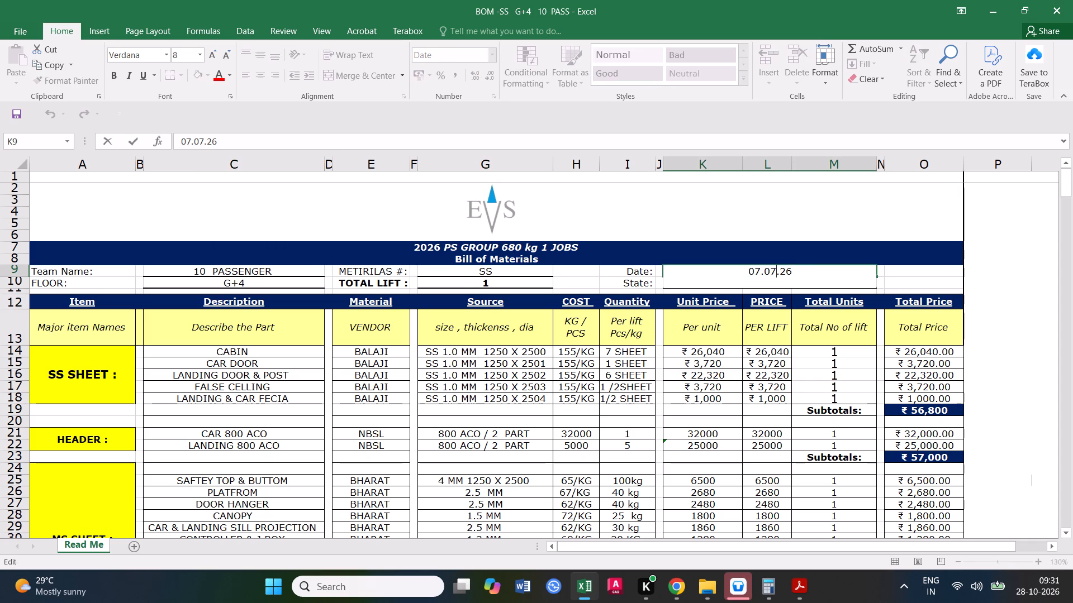
pyautogui.press('BackSpace')
pyautogui.press('BackSpace')
pyautogui.write('10')
pyautogui.click(758, 271)
pyautogui.press('BackSpace')
pyautogui.press('BackSpace')
pyautogui.write('28')
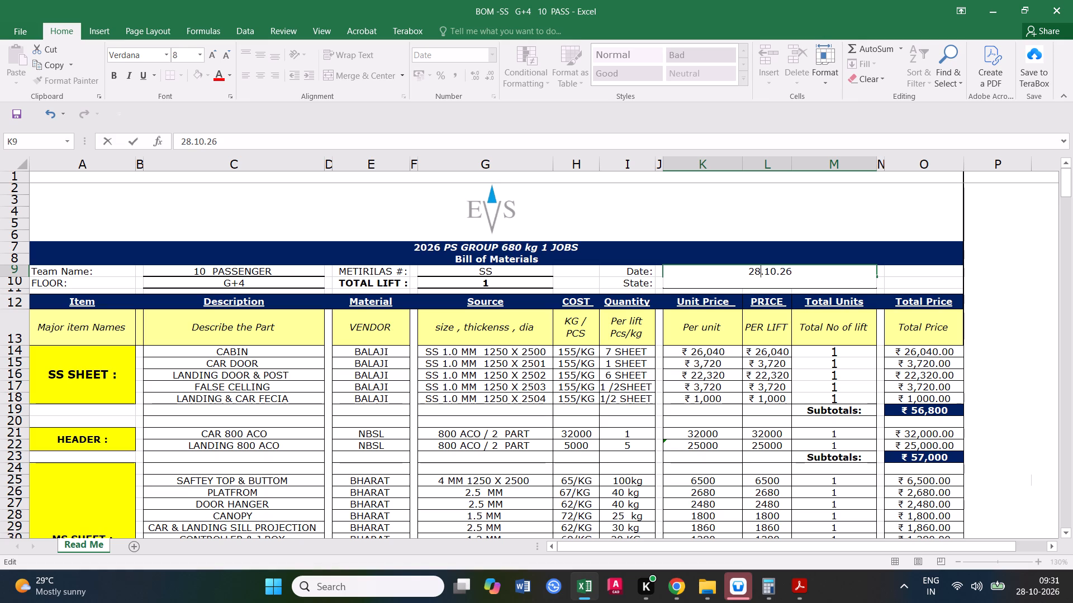
# Set the FLOOR entry in the BOM header to B+G+4.
pyautogui.tripleClick(271, 283)
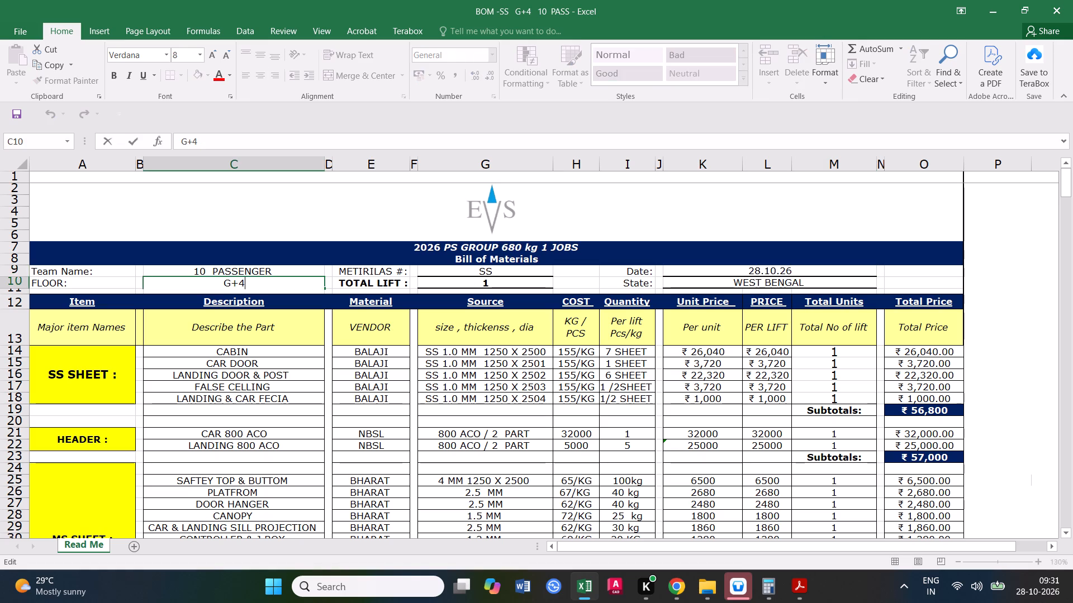
pyautogui.moveTo(265, 287); pyautogui.dragTo(180, 285)
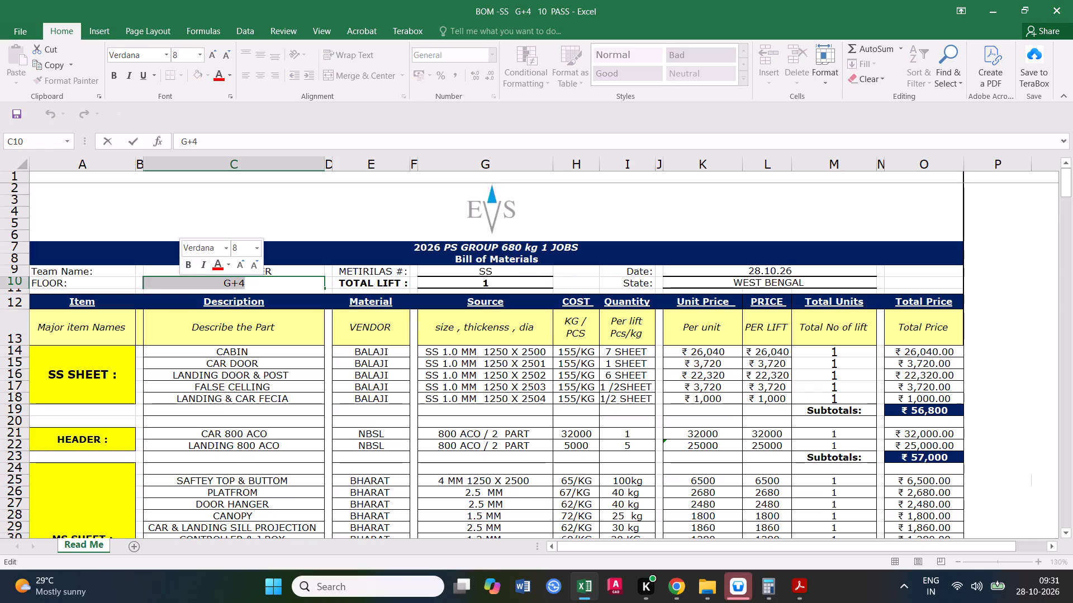
pyautogui.write('B+G+4')
pyautogui.click(260, 355)
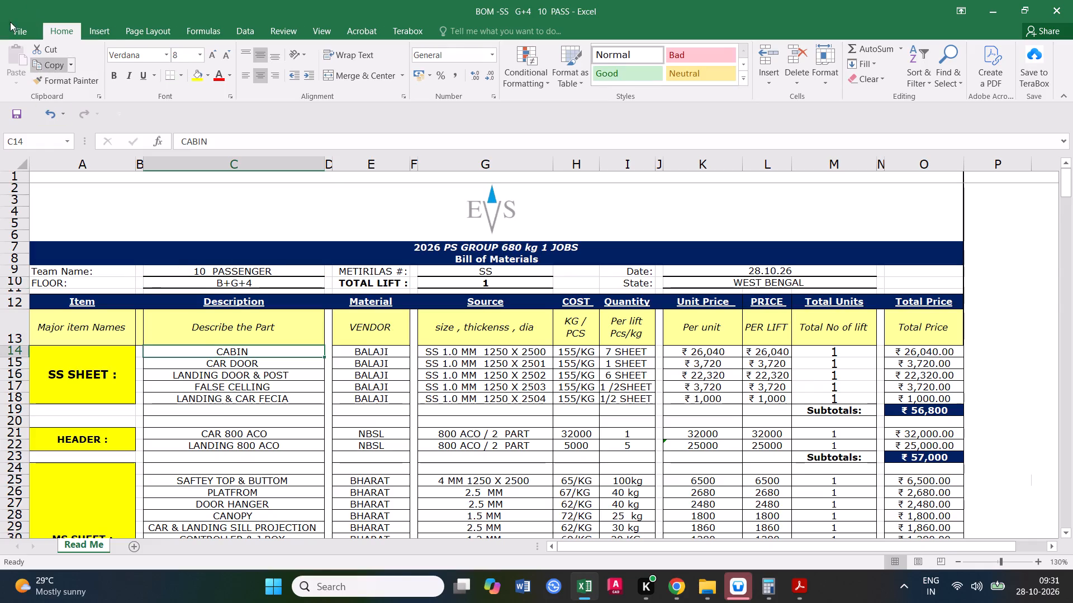
# Save a copy of the workbook in the PS ALL folder under the name PS BOM -SS B+G+4 680 KG.
pyautogui.click(15, 28)
pyautogui.click(35, 147)
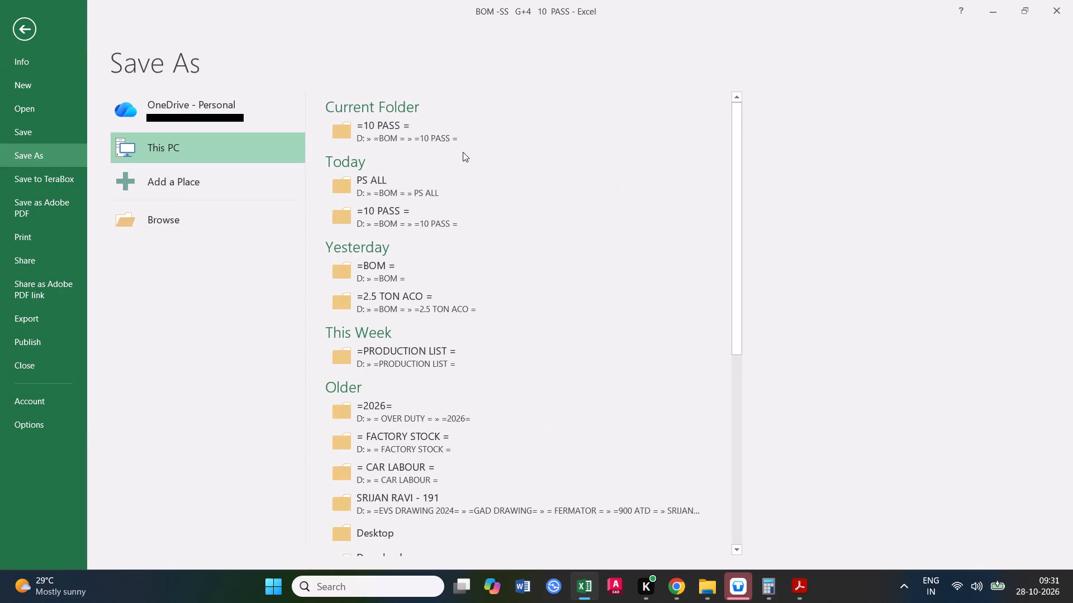
pyautogui.click(378, 185)
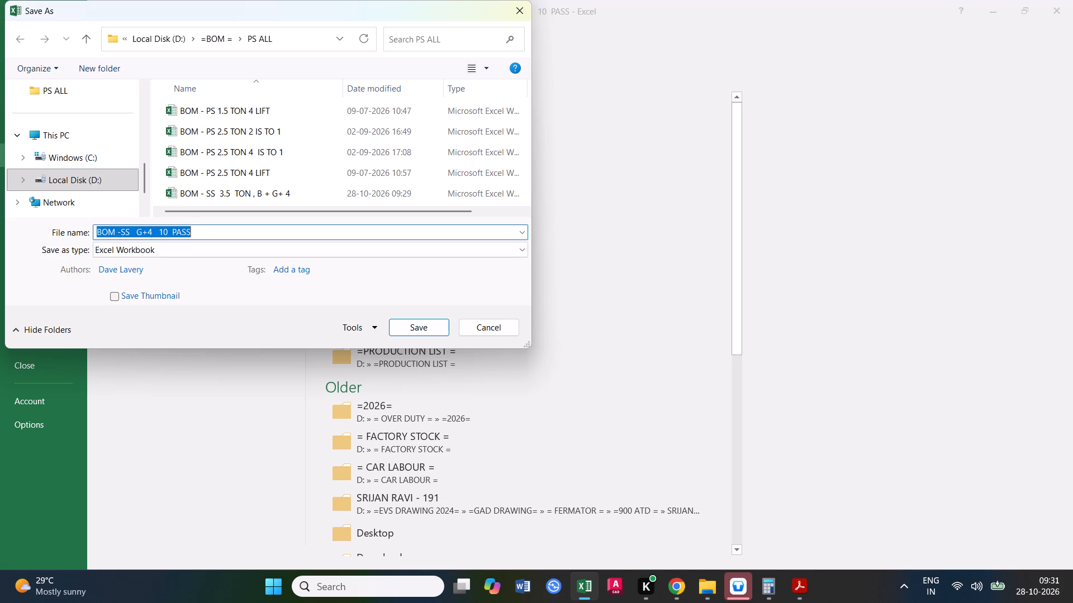
pyautogui.click(97, 234)
pyautogui.write('PS')
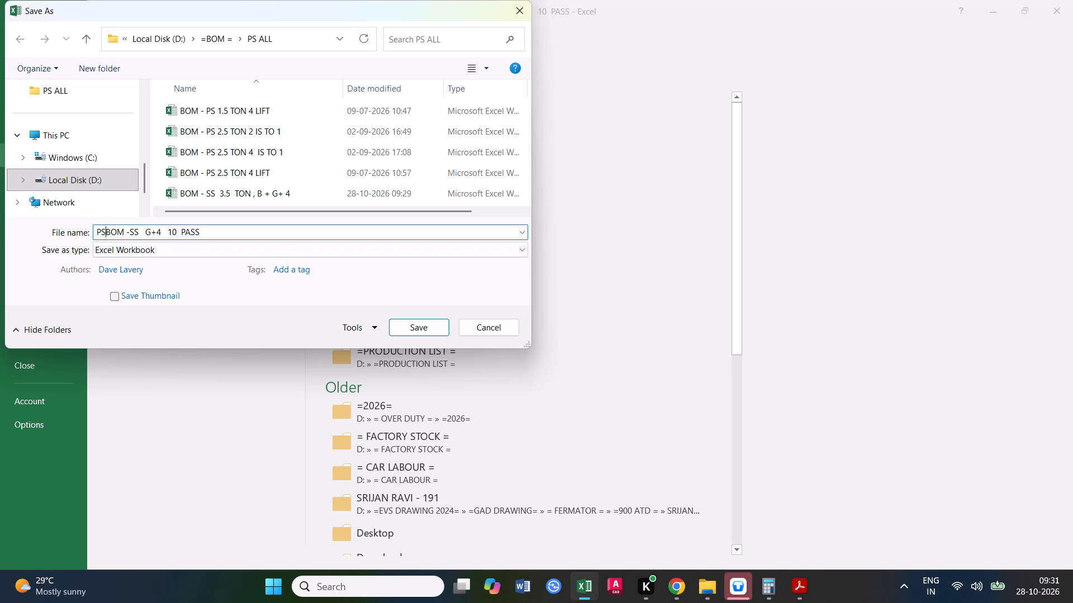
pyautogui.press('space')
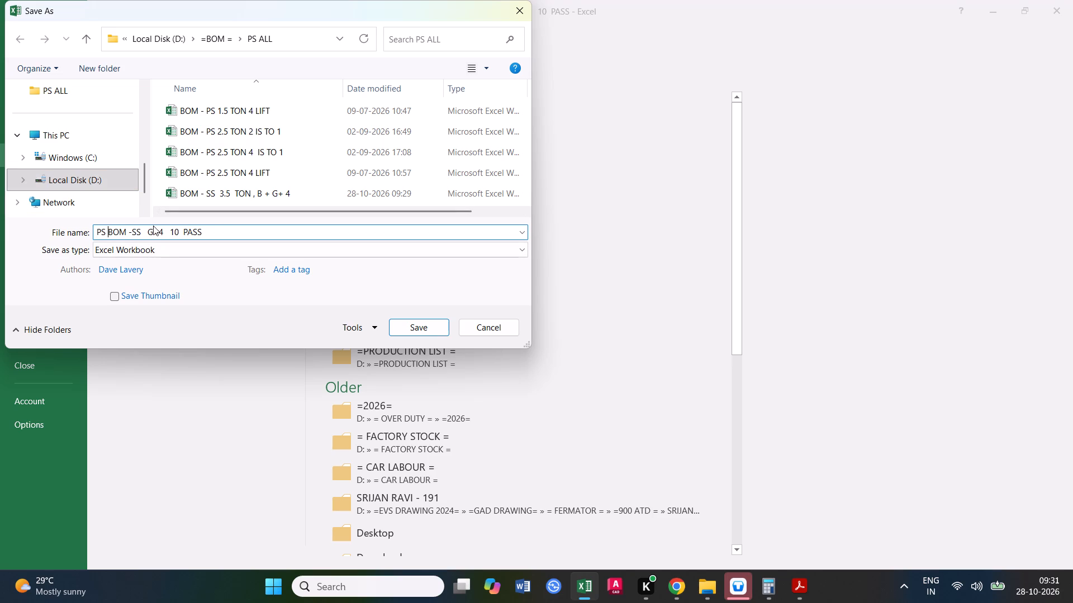
pyautogui.click(146, 234)
pyautogui.write('B+')
pyautogui.moveTo(189, 235); pyautogui.dragTo(184, 234)
pyautogui.moveTo(184, 234); pyautogui.dragTo(182, 234)
pyautogui.write('680 KG')
pyautogui.click(239, 234)
pyautogui.press('BackSpace')
pyautogui.press('BackSpace')
pyautogui.press('BackSpace')
pyautogui.press('BackSpace')
pyautogui.press('BackSpace')
pyautogui.click(409, 324)
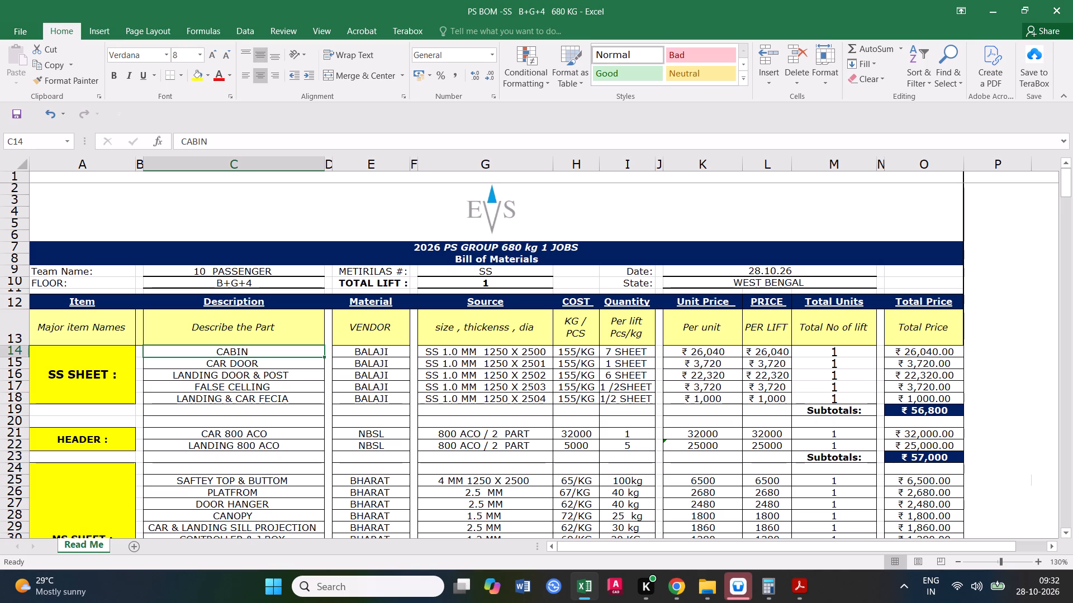
# Select the entire CABIN row in the SS SHEET section.
pyautogui.scroll(-1, 412, 347)
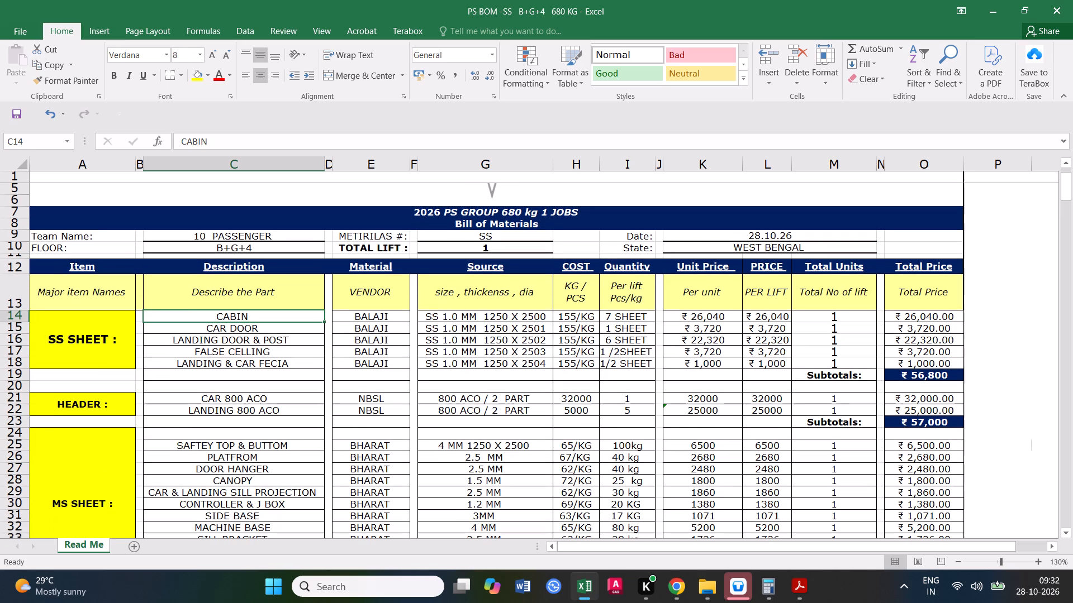
pyautogui.click(21, 317)
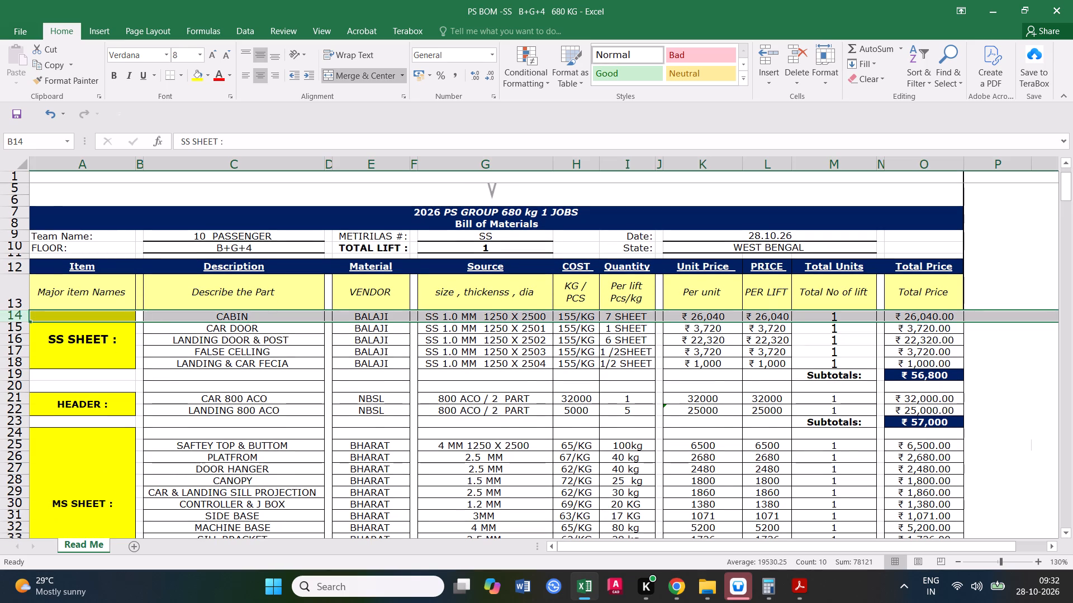
pyautogui.scroll(-1, 89, 338)
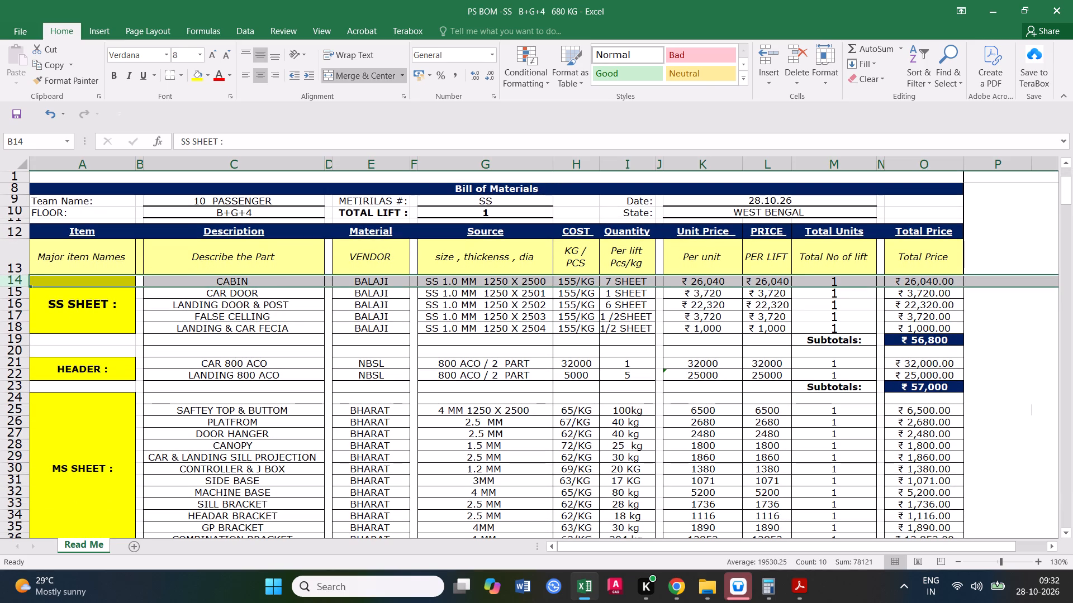
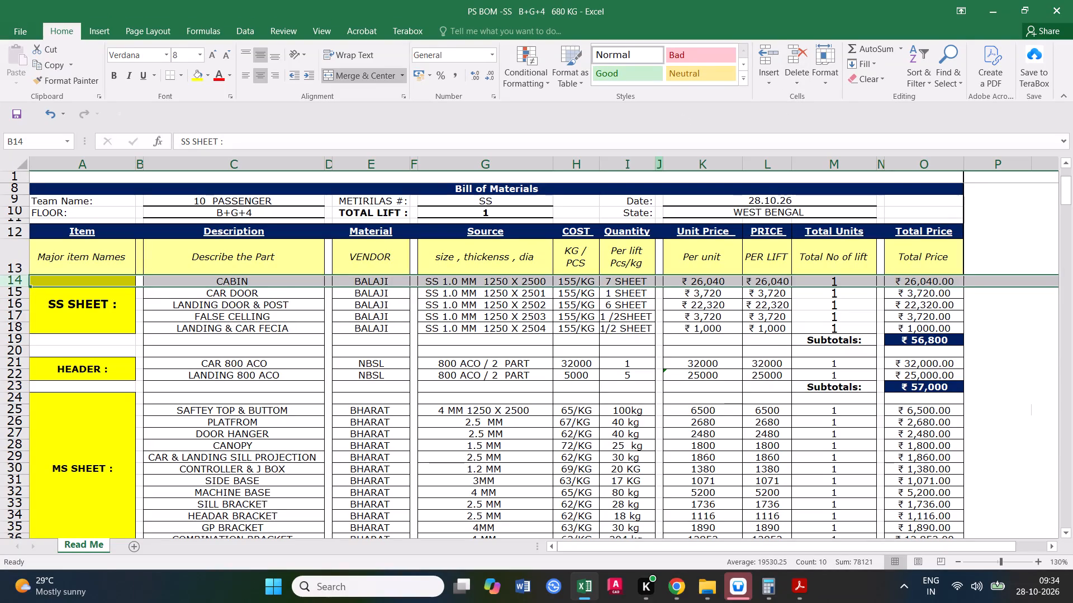
# Select the empty Description cell directly below LANDING & CAR FECIA in the SS SHEET section.
pyautogui.scroll(-1, 441, 247)
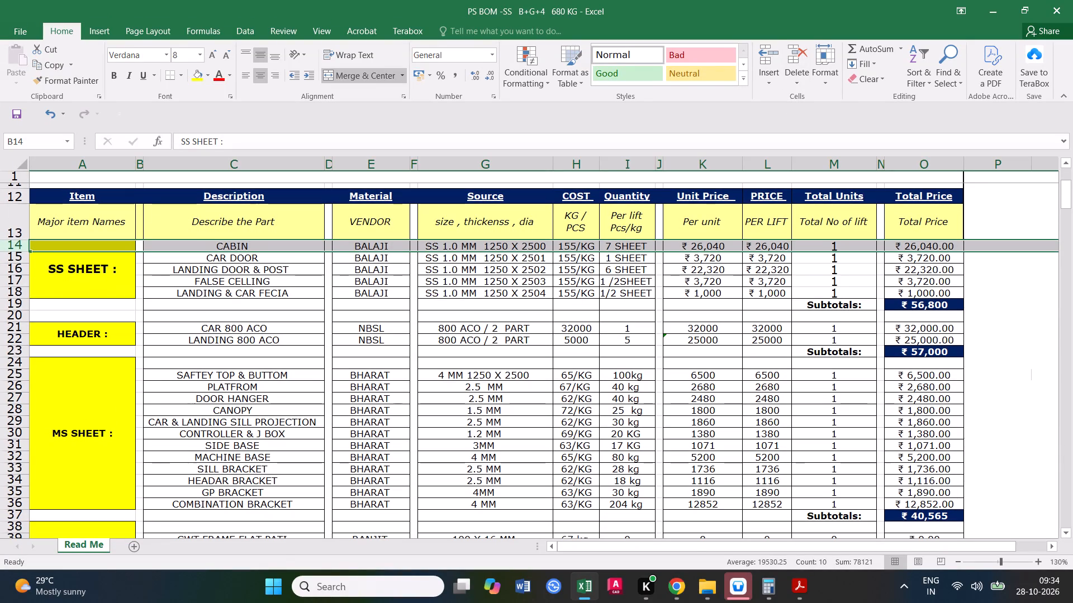
pyautogui.click(214, 301)
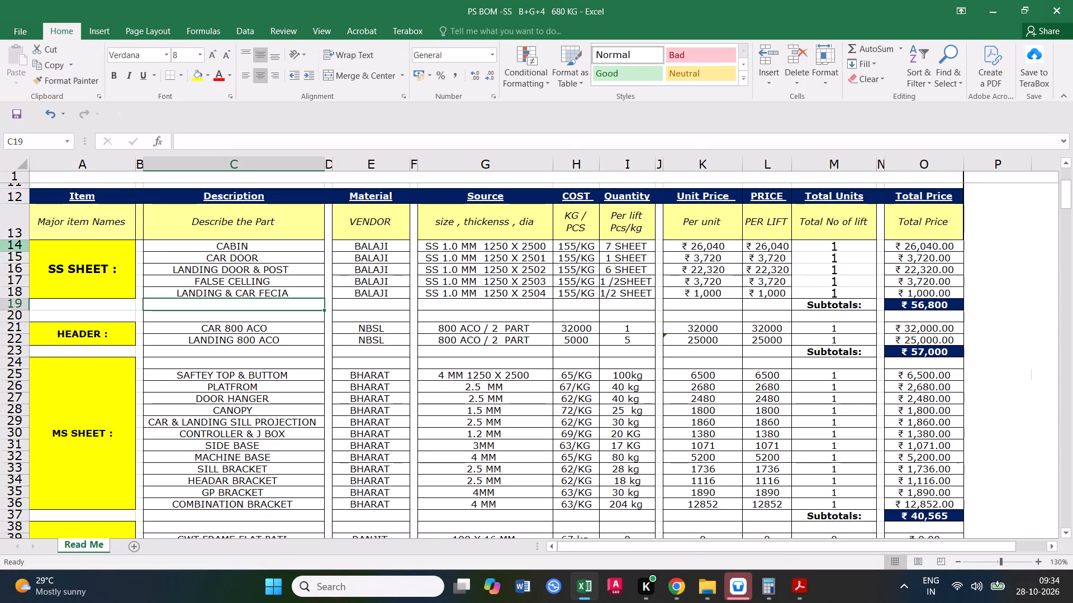